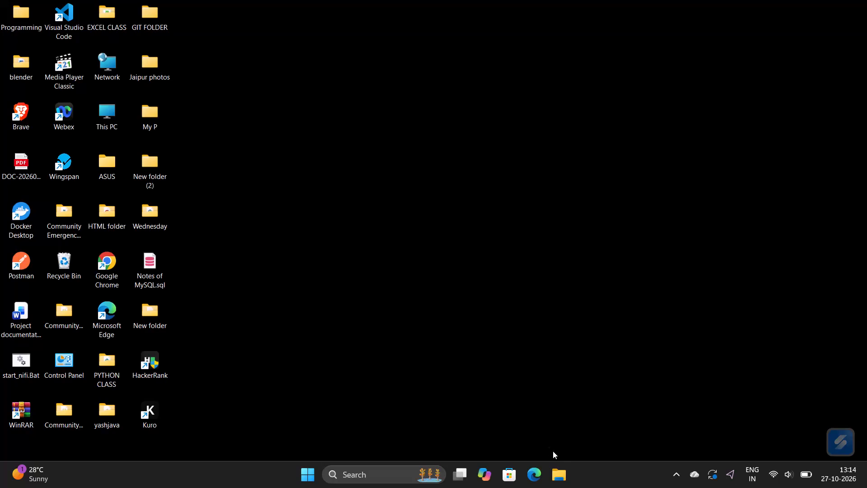
In Microsoft Edge, search the web for google classroom and open the Google Classroom site.
left_click(537, 475)
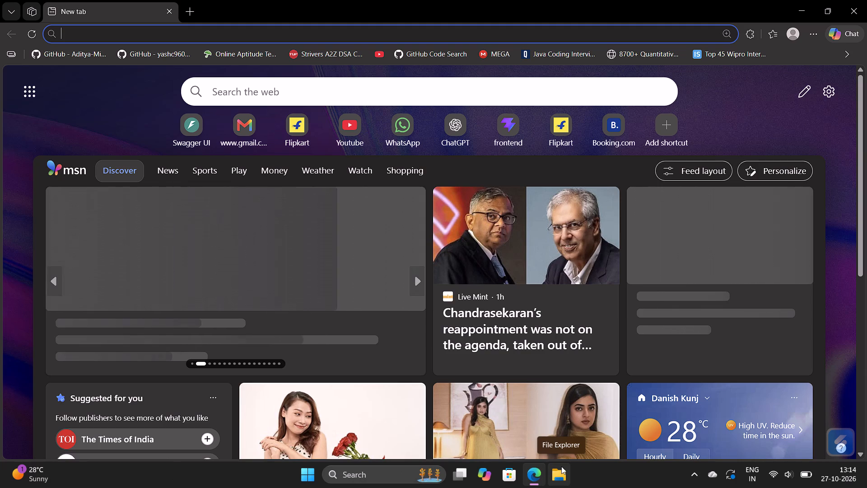
left_click(260, 103)
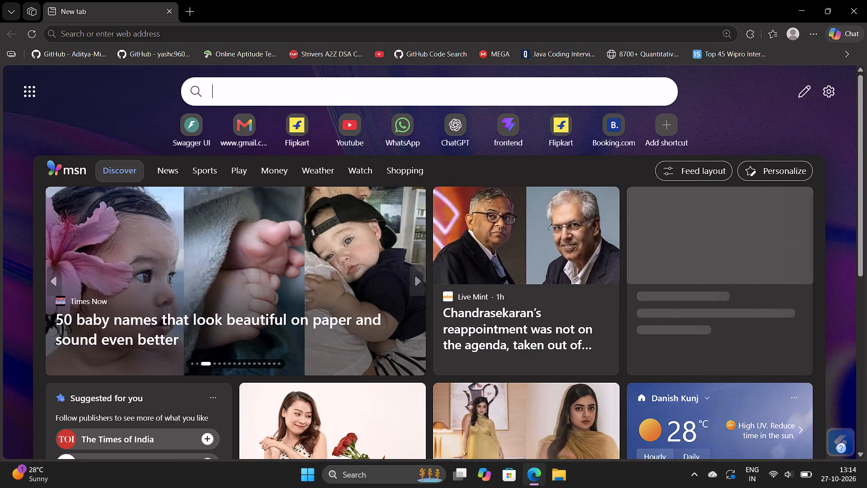
type("goo")
type("gle")
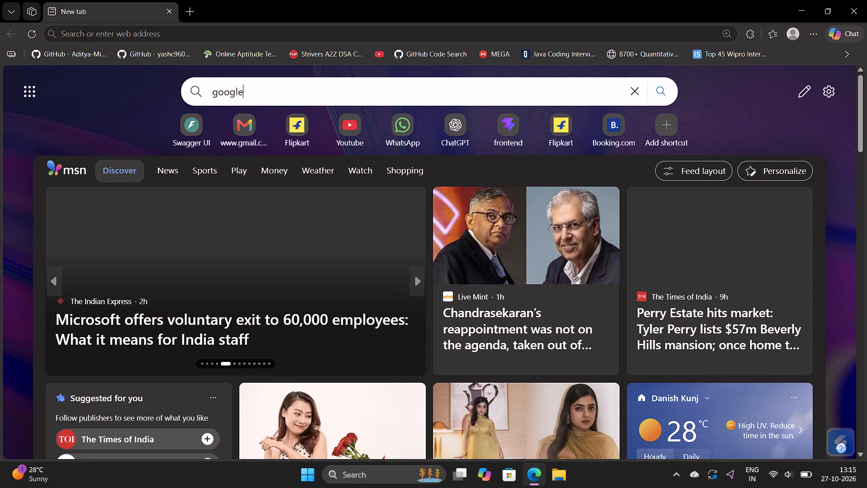
key("space")
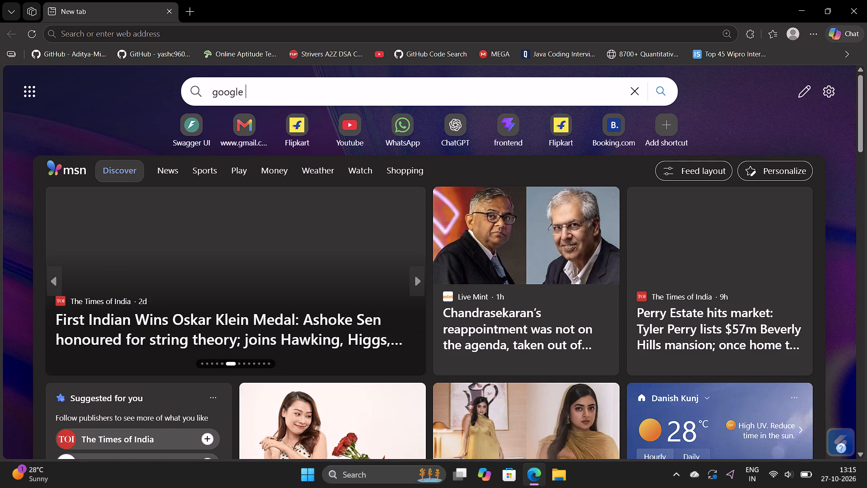
type("claa")
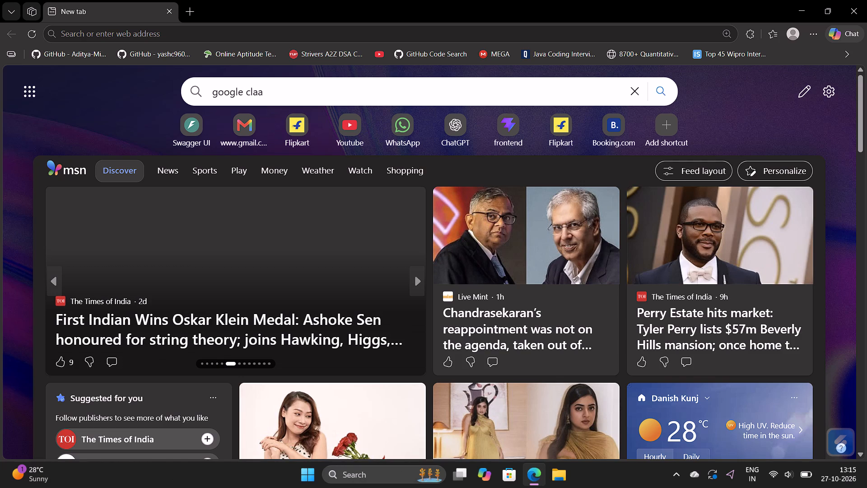
key("BackSpace")
type("ss")
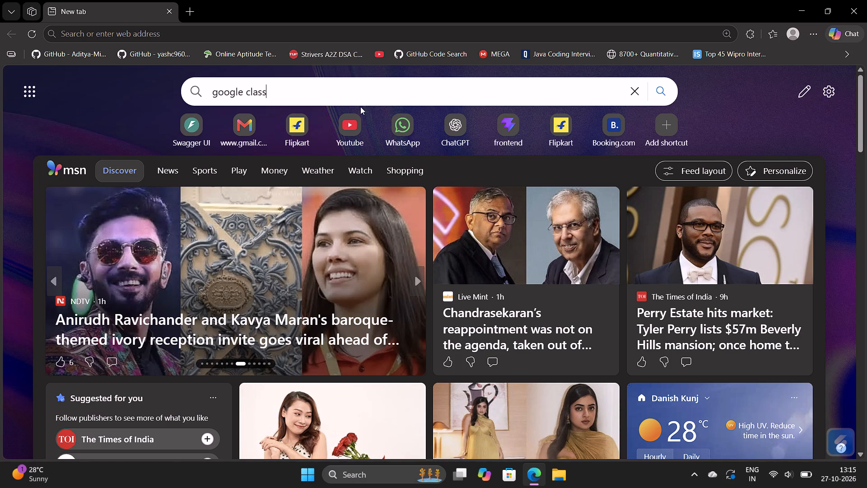
type("rom")
key("BackSpace")
key("BackSpace")
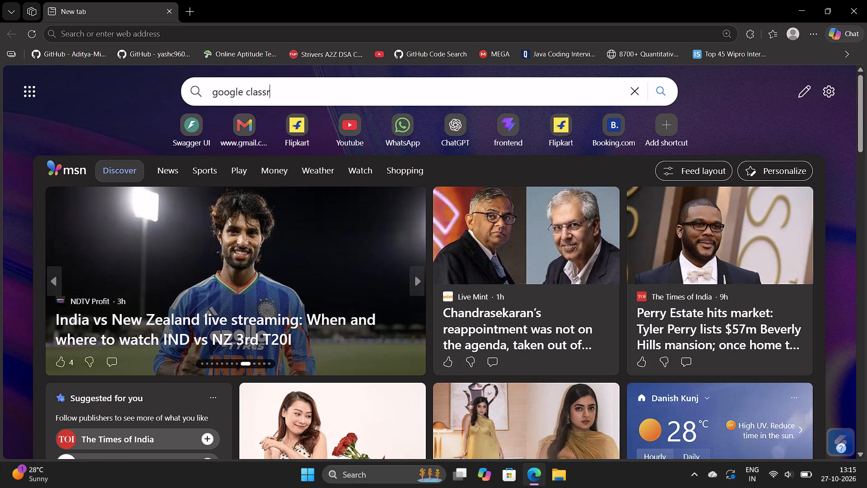
left_click(315, 119)
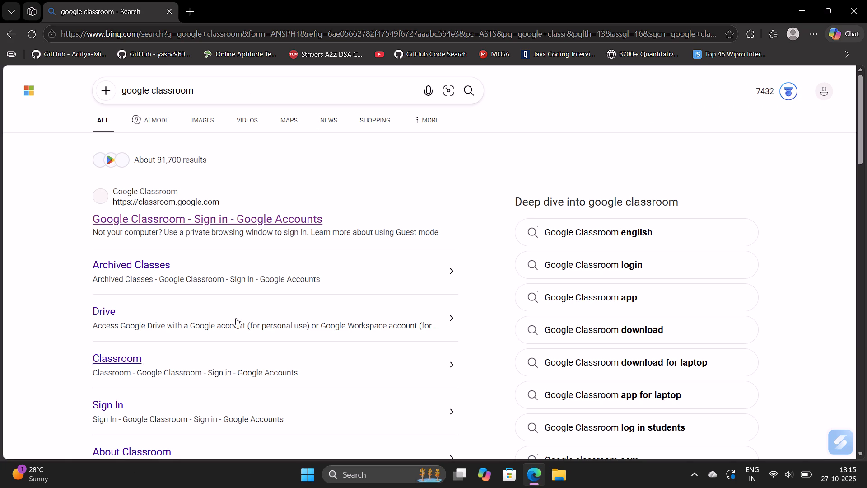
left_click(175, 211)
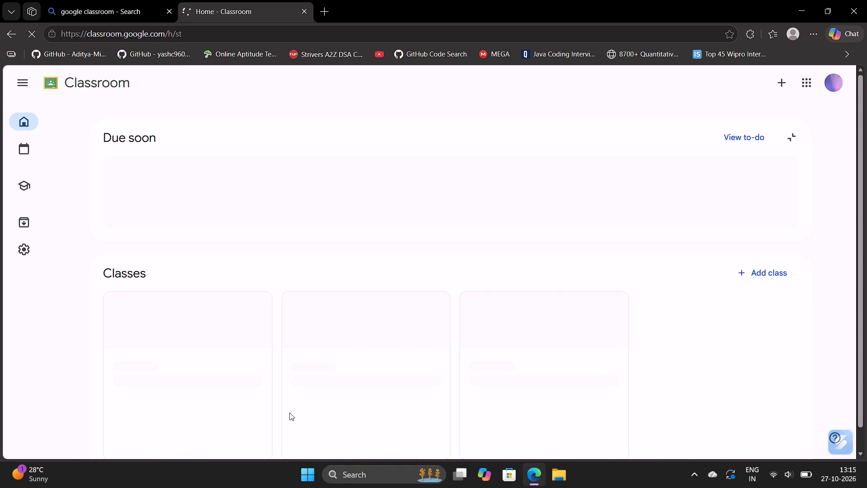
Open the Statistics 1pm class and view its Sampling Dummy data.xlsx attachment in a new tab.
left_click(339, 306)
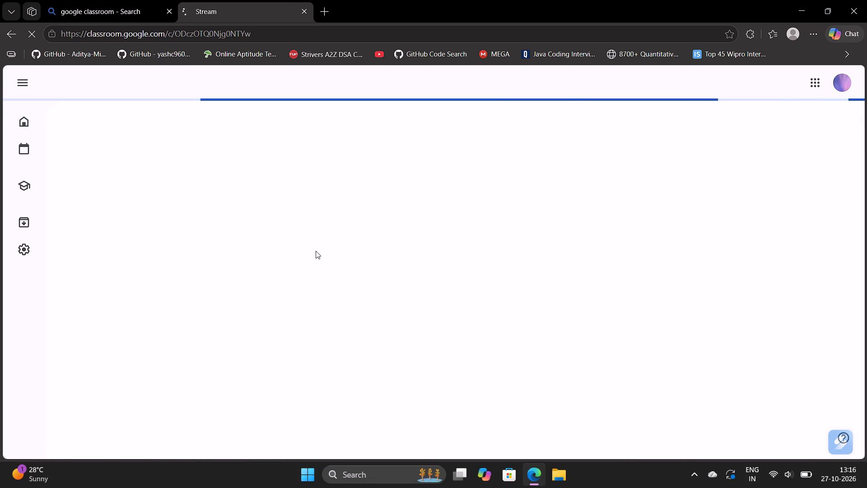
scroll(316, 251, "down", 1)
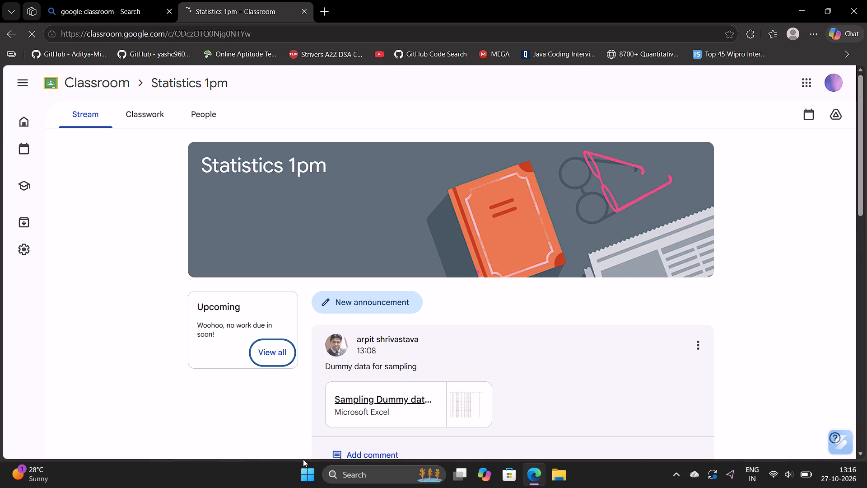
left_click(360, 395)
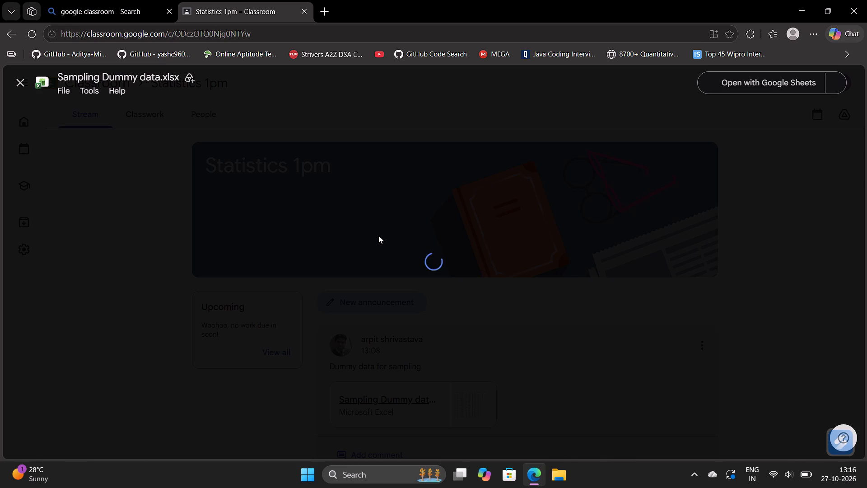
left_click(831, 83)
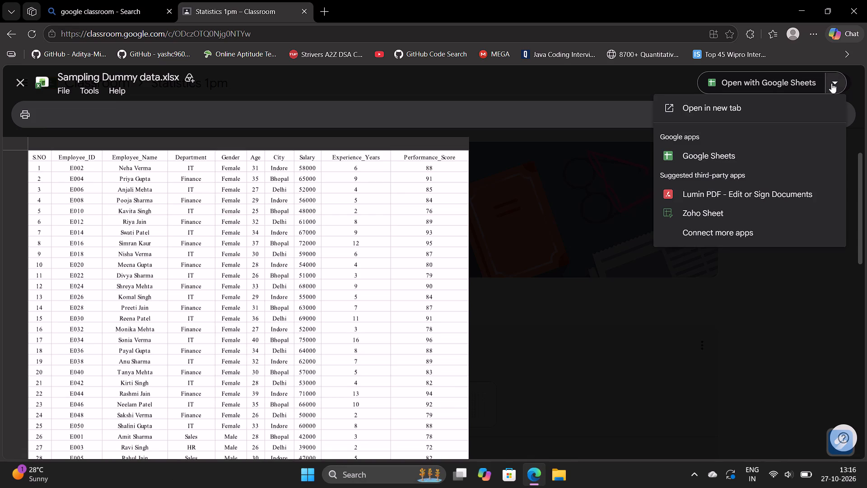
left_click(693, 111)
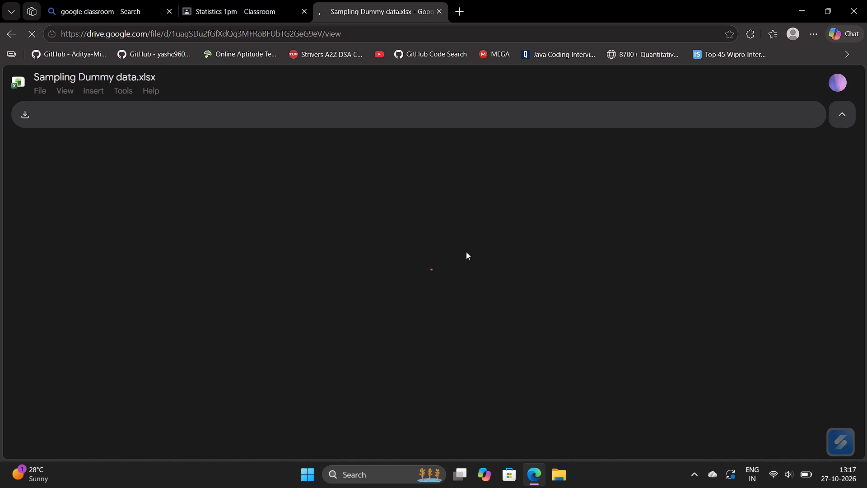
Download Sampling Dummy data.xlsx, open it in Excel and enable editing.
scroll(183, 294, "down", 1)
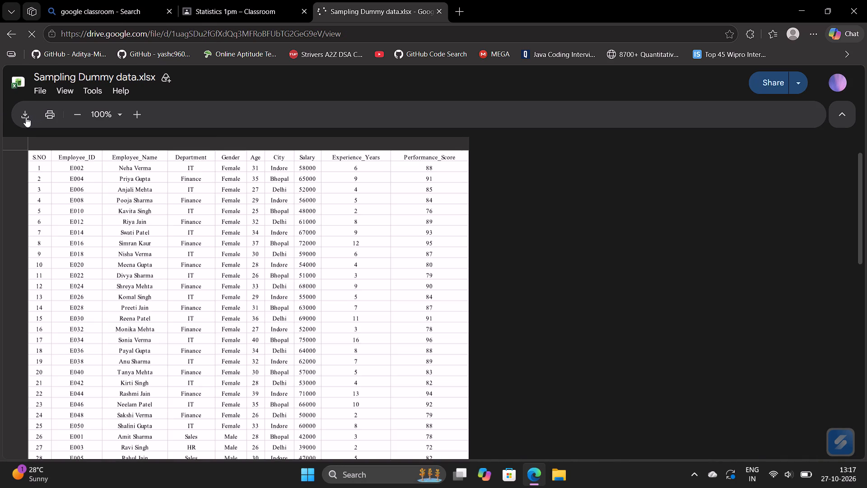
left_click(26, 117)
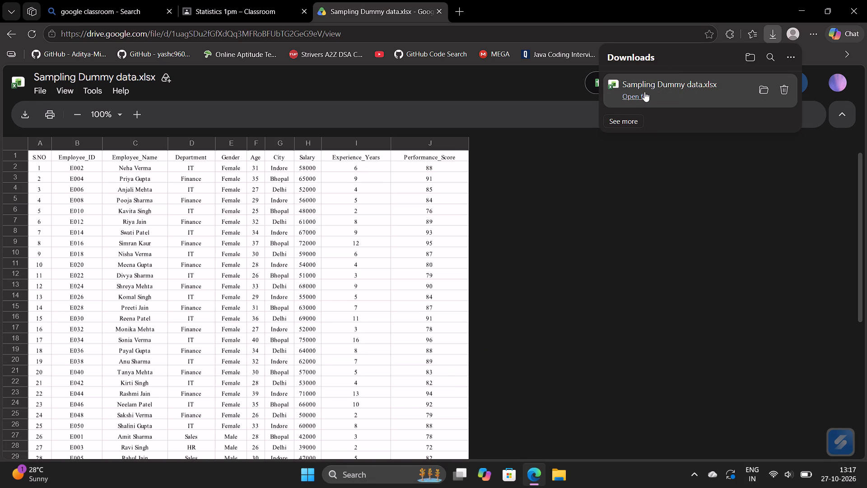
left_click(644, 92)
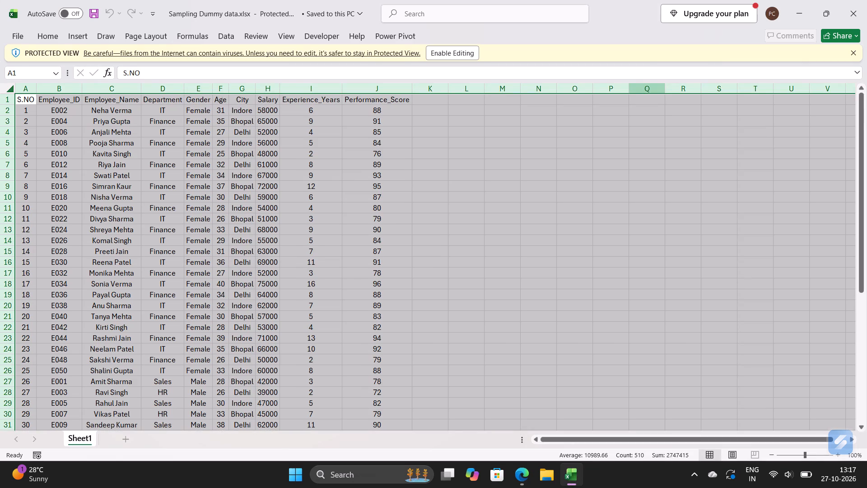
left_click(452, 48)
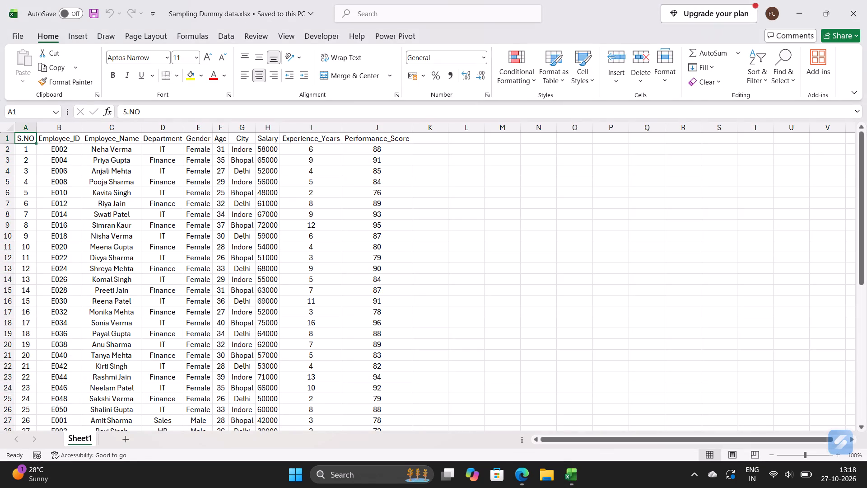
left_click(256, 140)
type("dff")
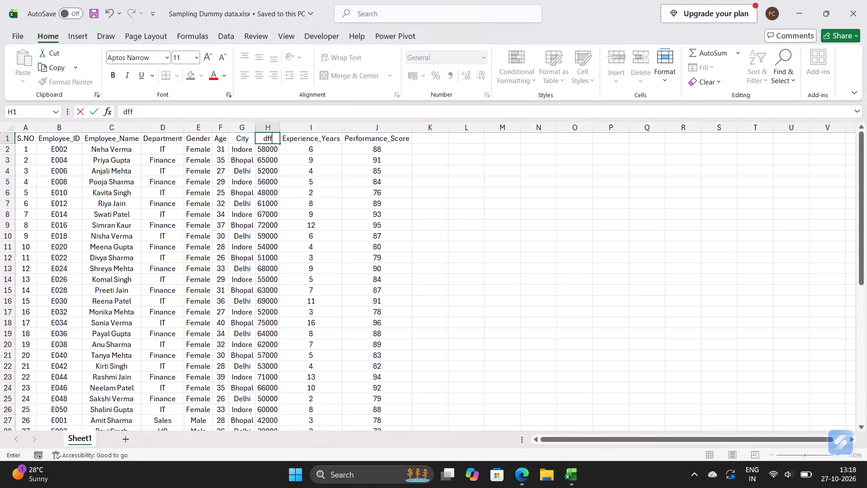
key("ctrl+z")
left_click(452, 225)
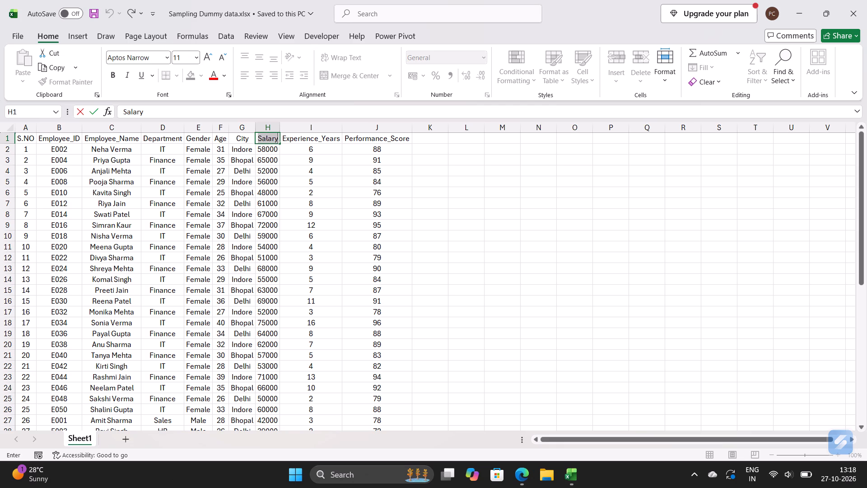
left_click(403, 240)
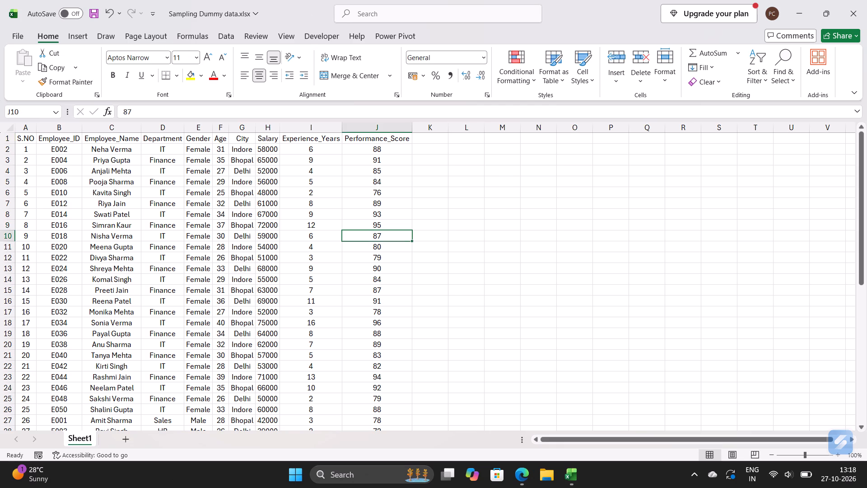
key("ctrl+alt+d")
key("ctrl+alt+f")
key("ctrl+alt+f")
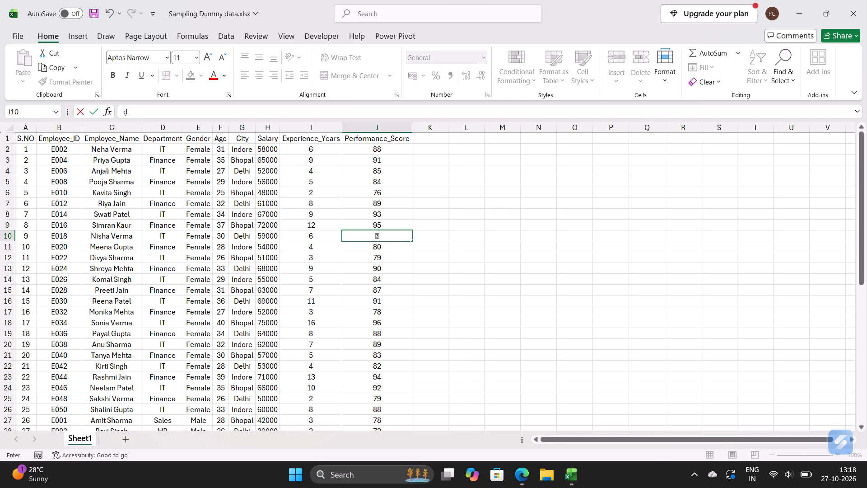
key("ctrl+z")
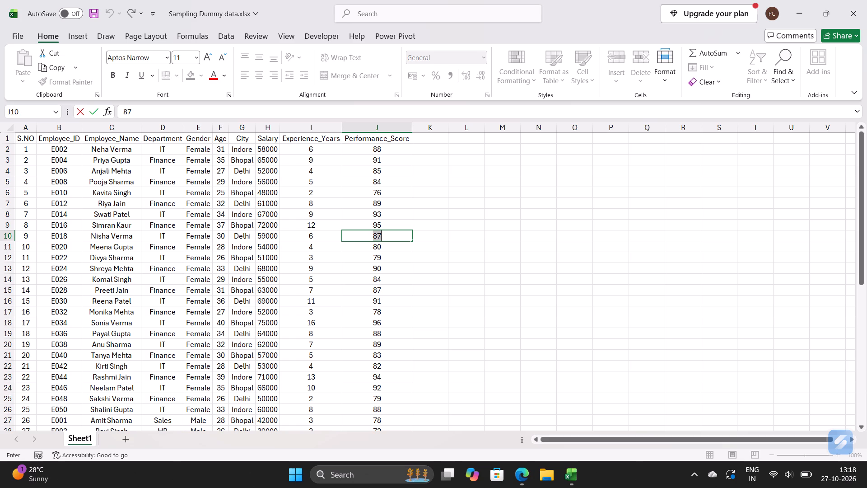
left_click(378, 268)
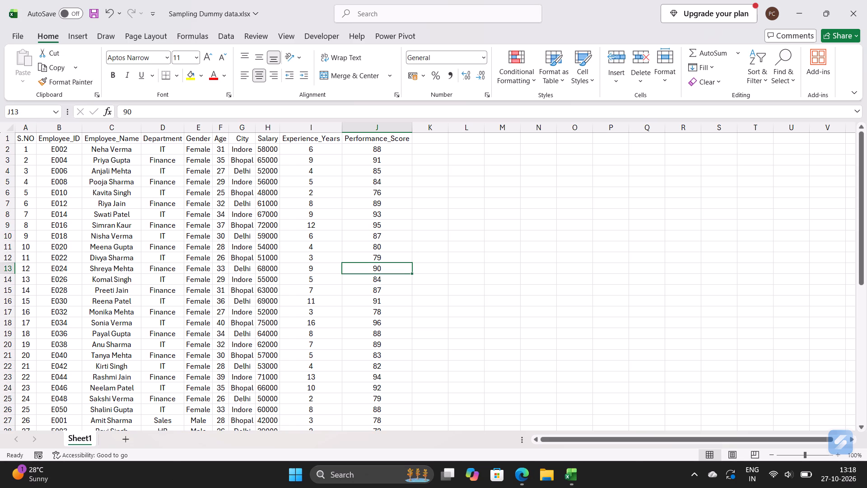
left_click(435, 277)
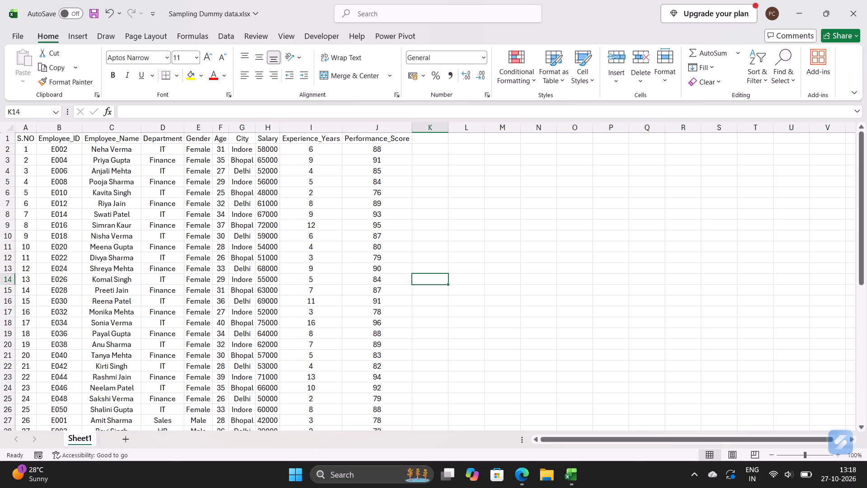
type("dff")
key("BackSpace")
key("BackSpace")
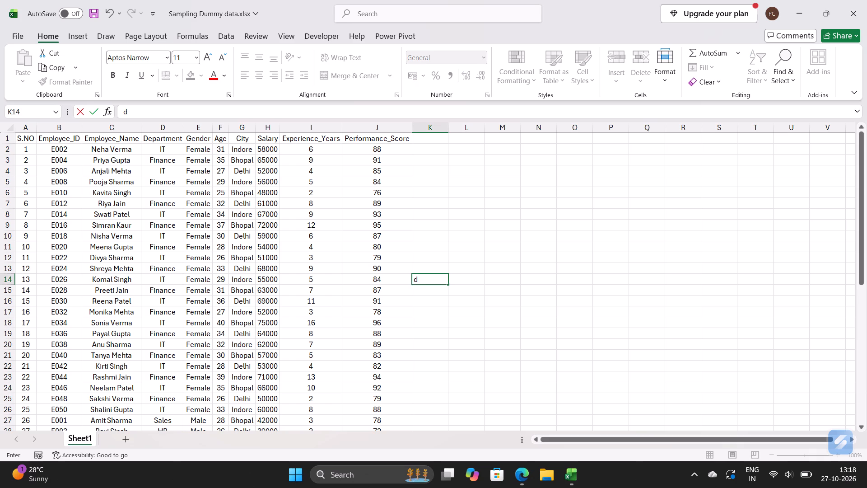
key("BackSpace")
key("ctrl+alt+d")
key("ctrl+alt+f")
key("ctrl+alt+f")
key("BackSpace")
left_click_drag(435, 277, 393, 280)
Add filters to the header row of the employee data.
left_click(393, 280)
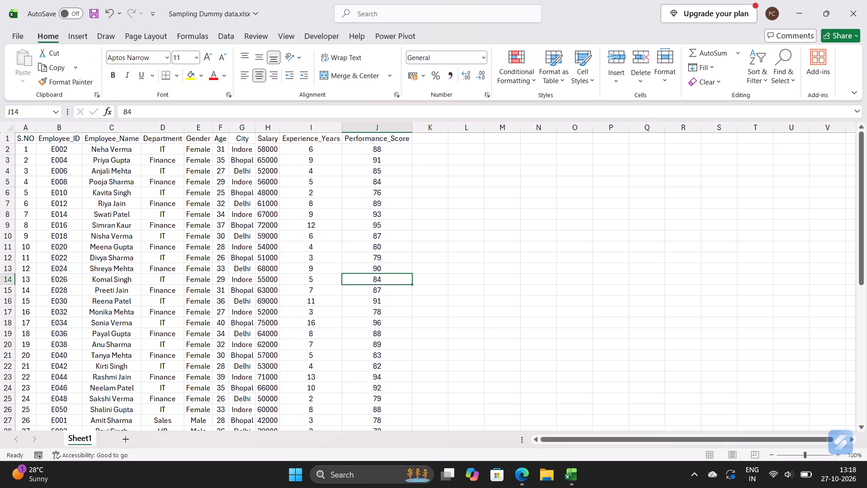
type("dff")
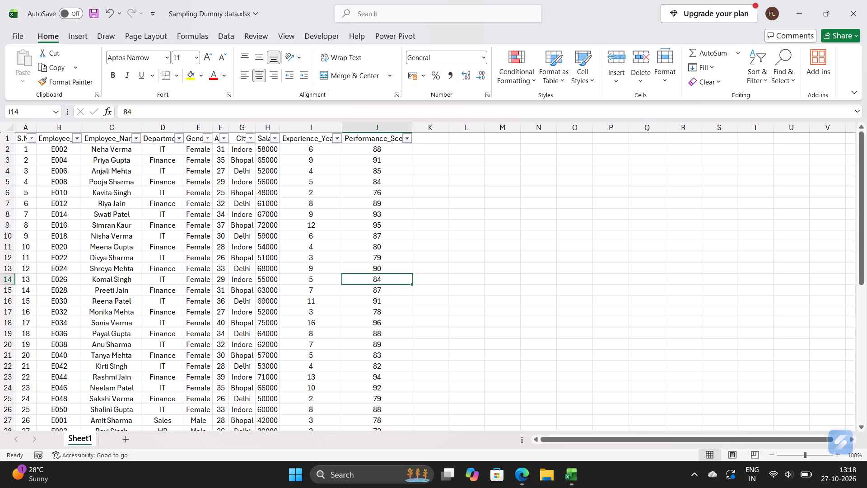
Enter the column header Kth Sampling in cell K1, beside Performance_Score.
left_click(437, 138)
type("Kth Sampling")
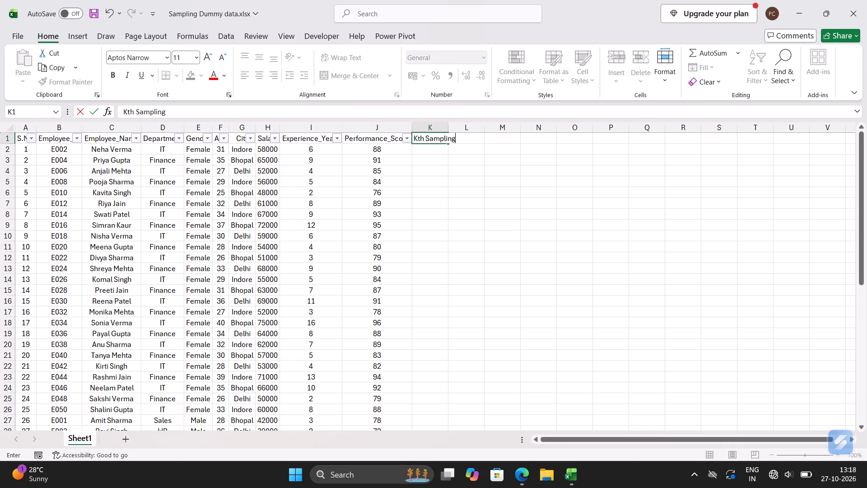
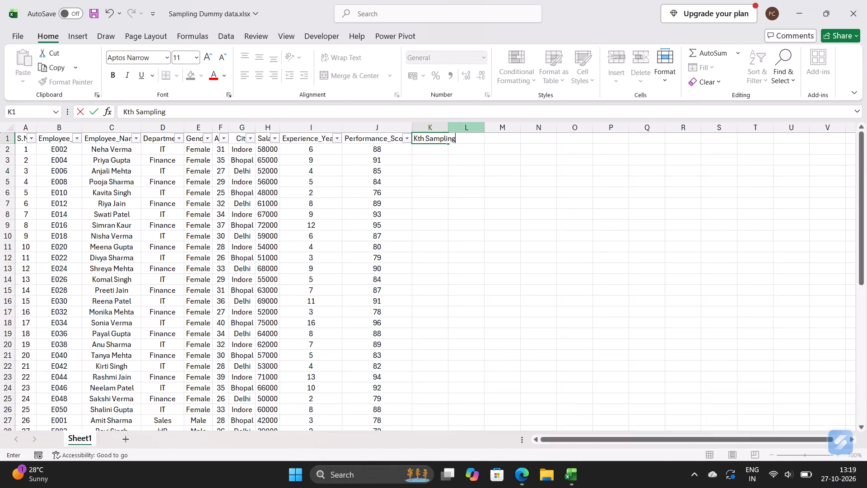
Widen column K so the Kth Sampling header fits inside it, and select cell K2 beneath the header.
left_click(448, 126)
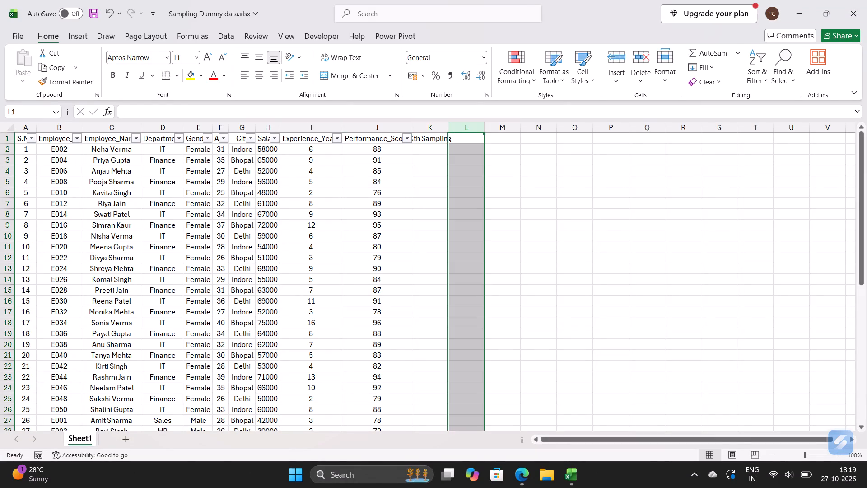
left_click_drag(449, 126, 462, 123)
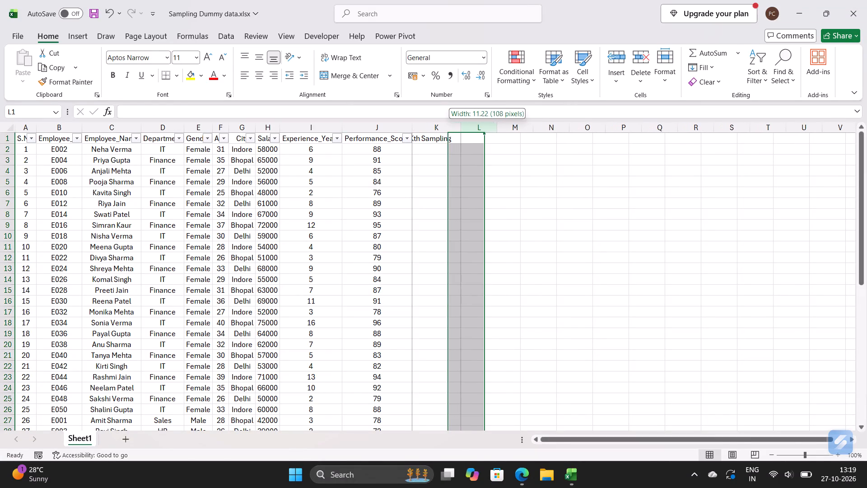
left_click_drag(462, 123, 468, 122)
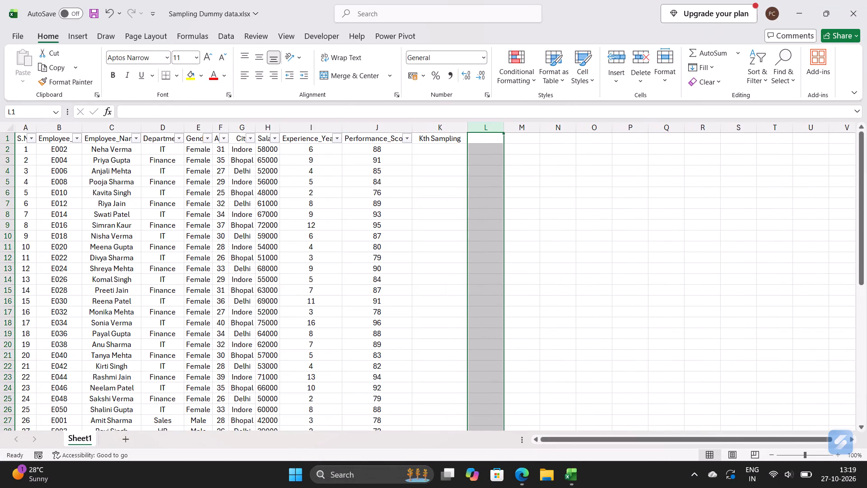
left_click(456, 145)
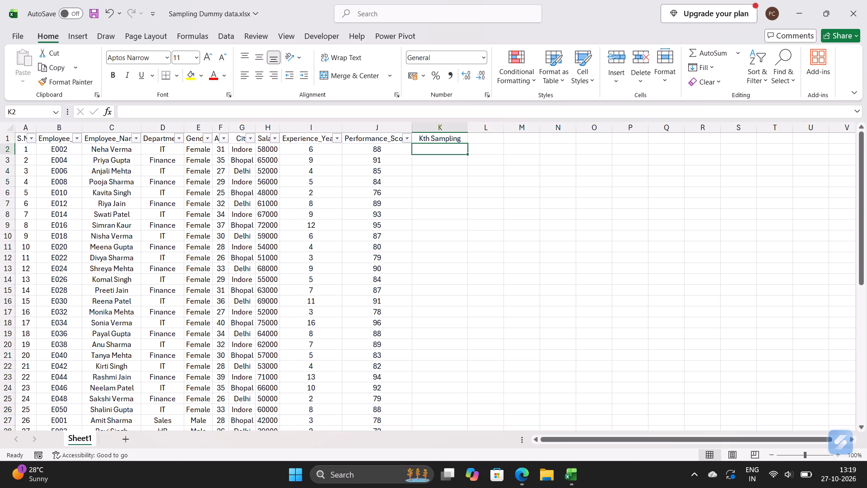
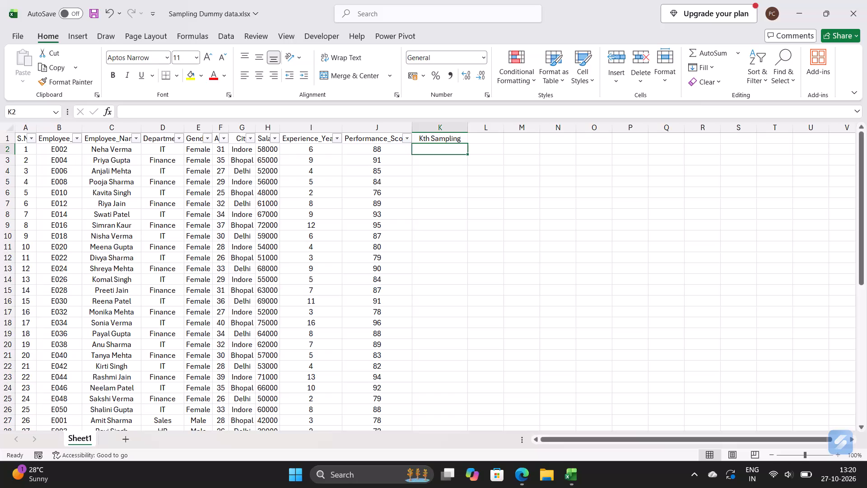
Enter the formula =IF(MOD(A6,5)=0,B6) in K2 to return the employee ID of every fifth serial number.
type("=IF")
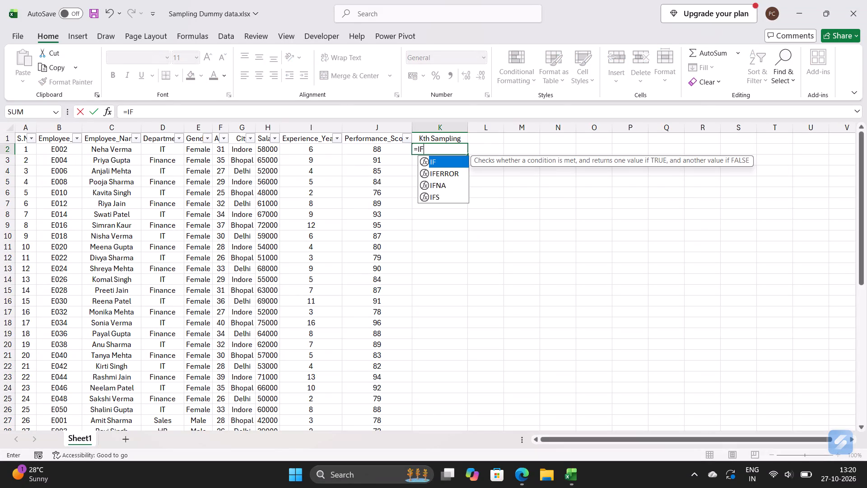
key("Tab")
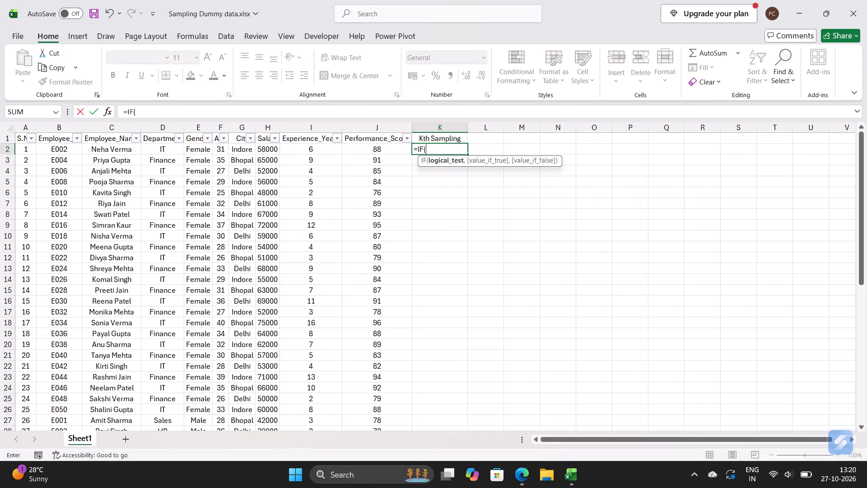
type("MOD")
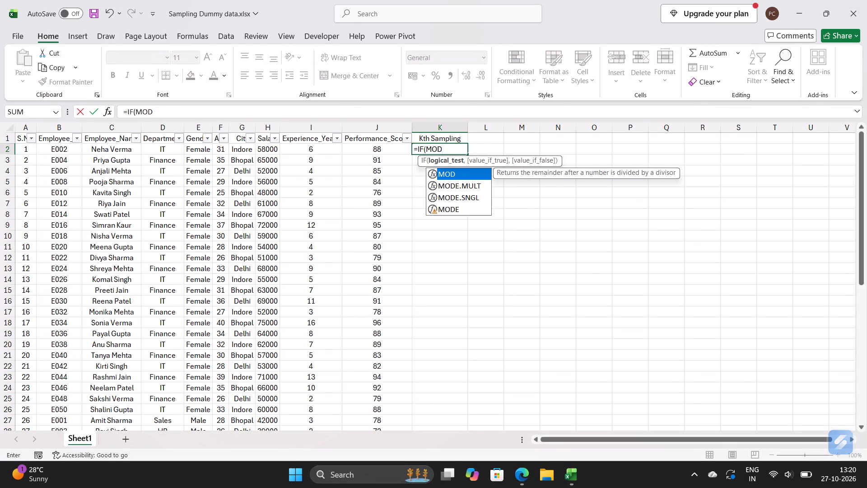
key("Tab")
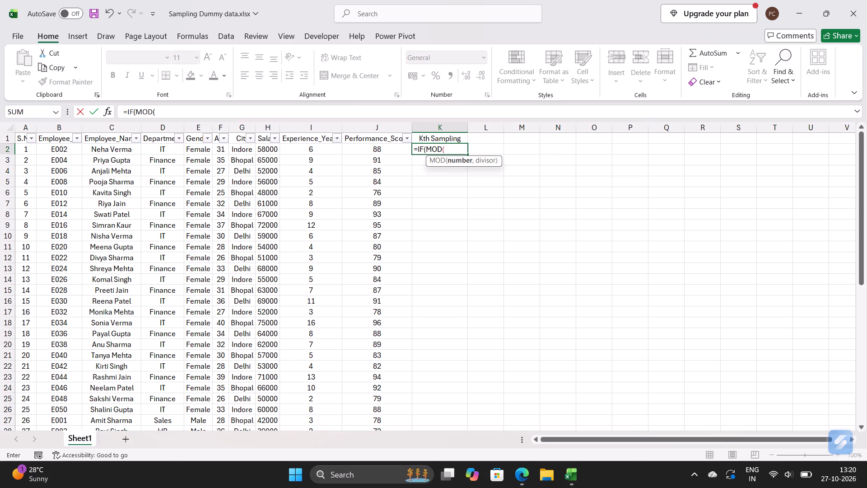
left_click(24, 192)
type(",5")
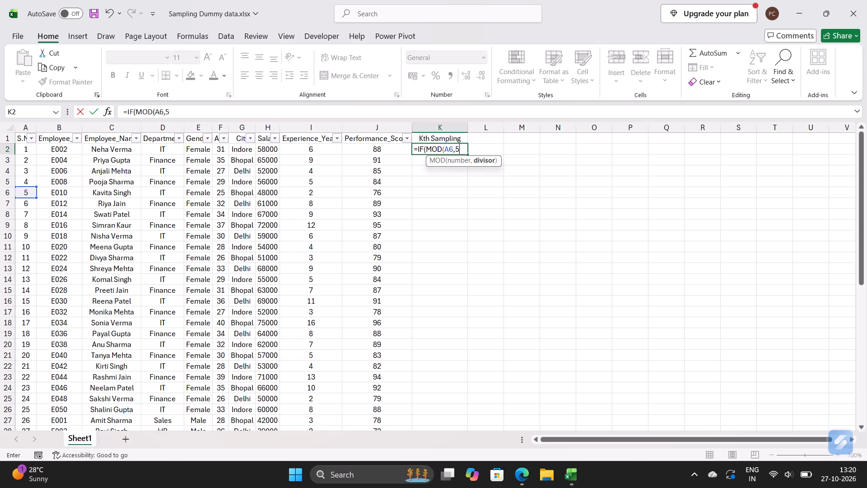
key("shift+parenright")
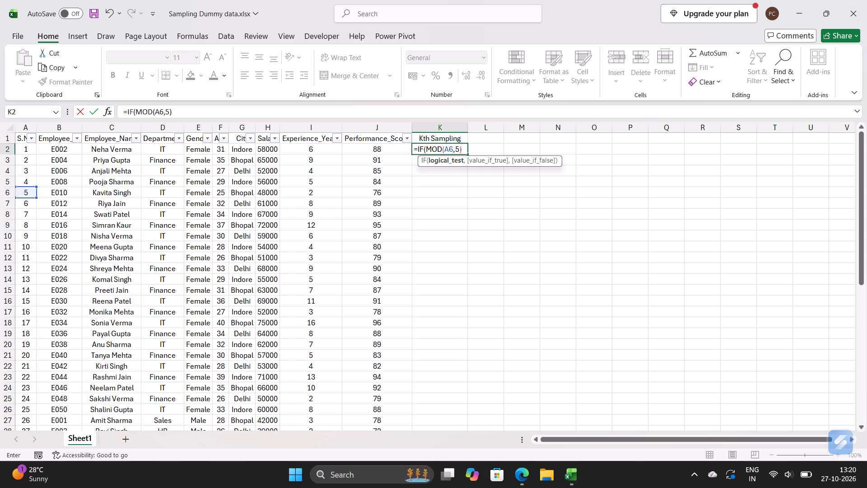
key("equal")
type("0,")
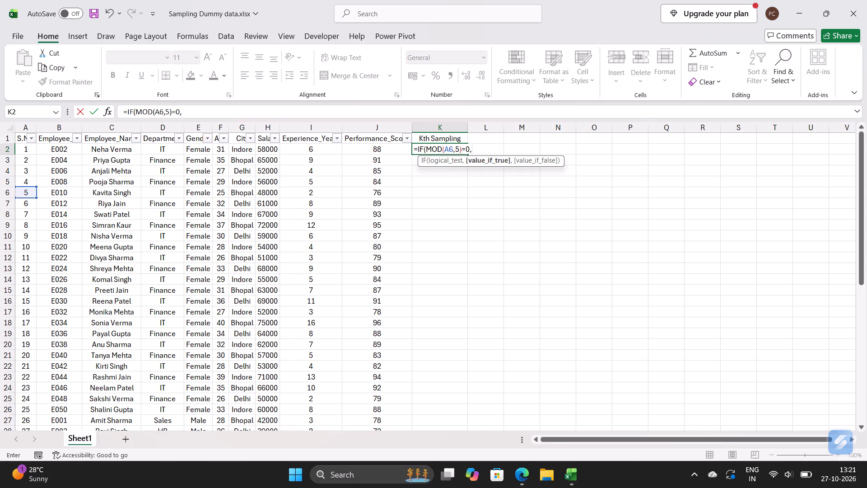
left_click(58, 193)
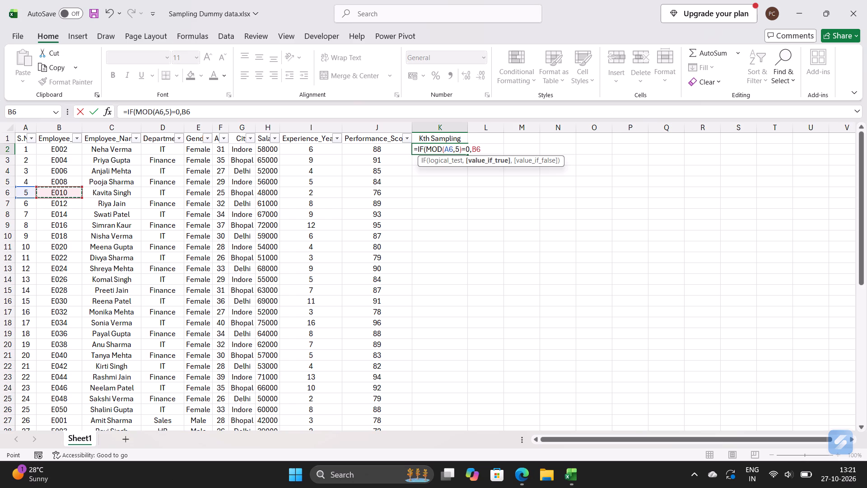
key("shift+parenright")
key("Return")
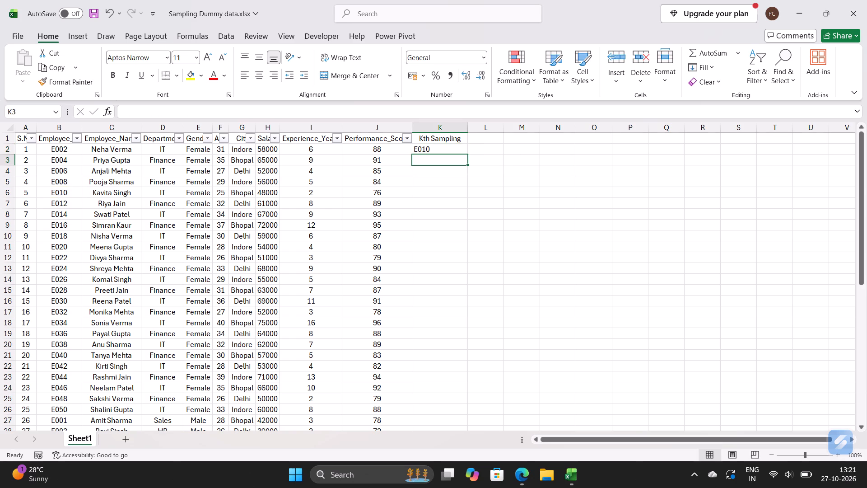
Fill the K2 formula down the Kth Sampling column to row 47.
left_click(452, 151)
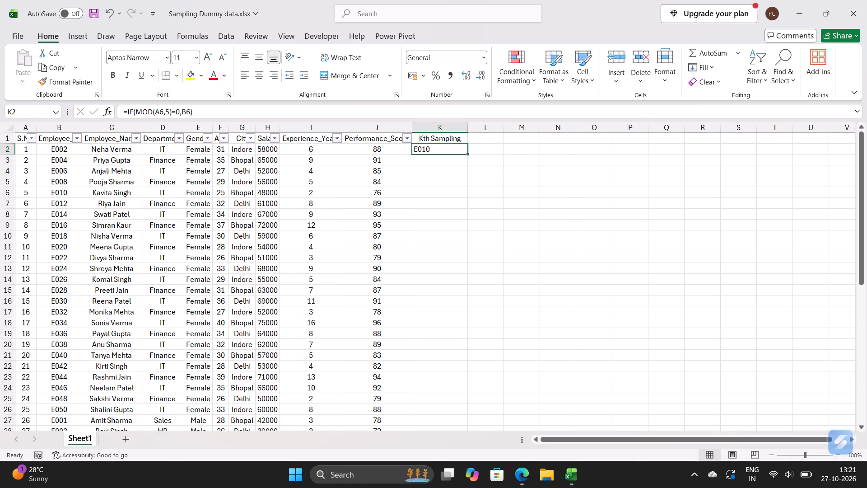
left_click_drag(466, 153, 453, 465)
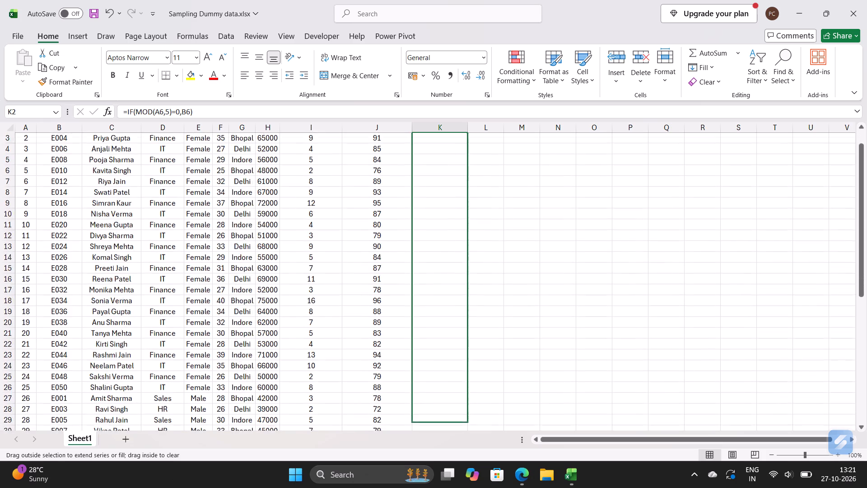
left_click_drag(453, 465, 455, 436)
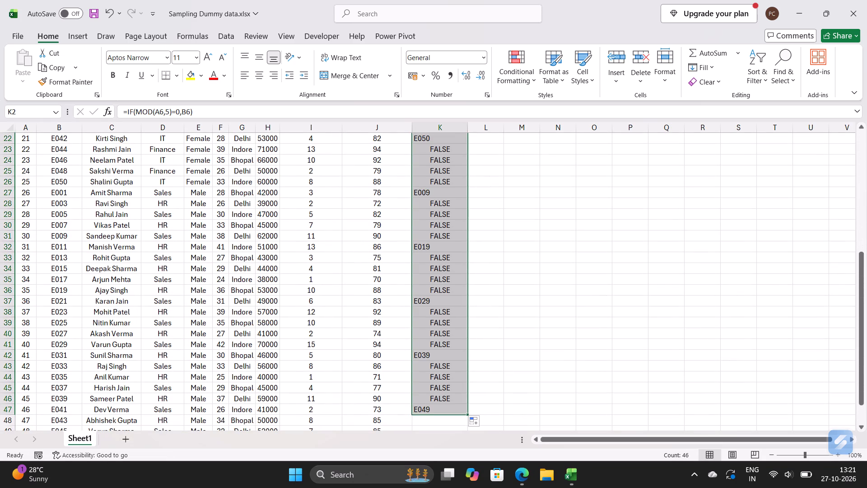
Add an empty text string as the value-if-false argument in K2, making the formula =IF(MOD(A6,5)=0,B6,"").
scroll(480, 326, "up", 5)
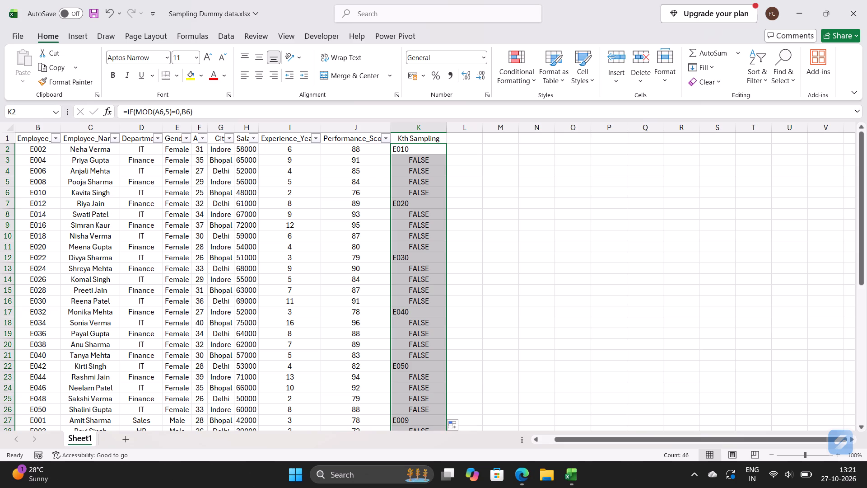
double_click(424, 150)
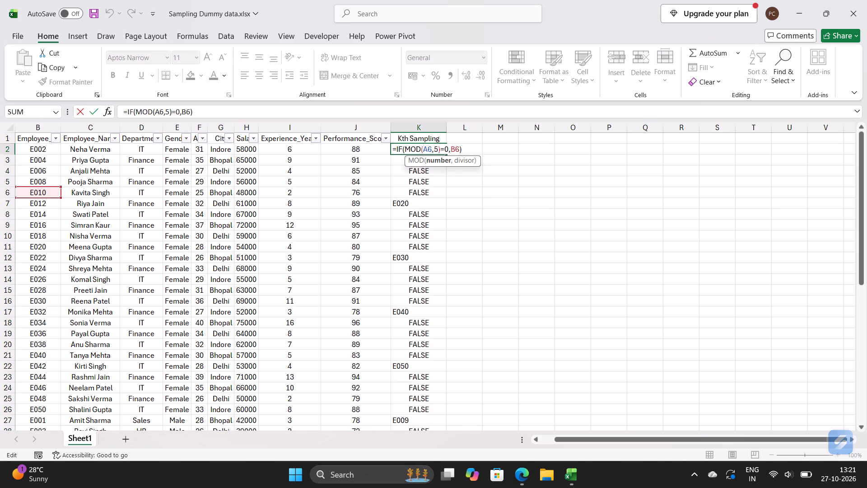
left_click(458, 149)
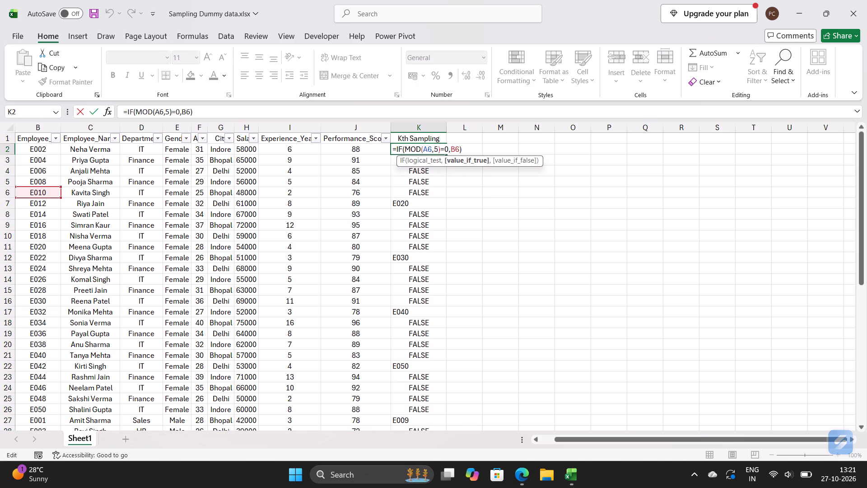
key("comma")
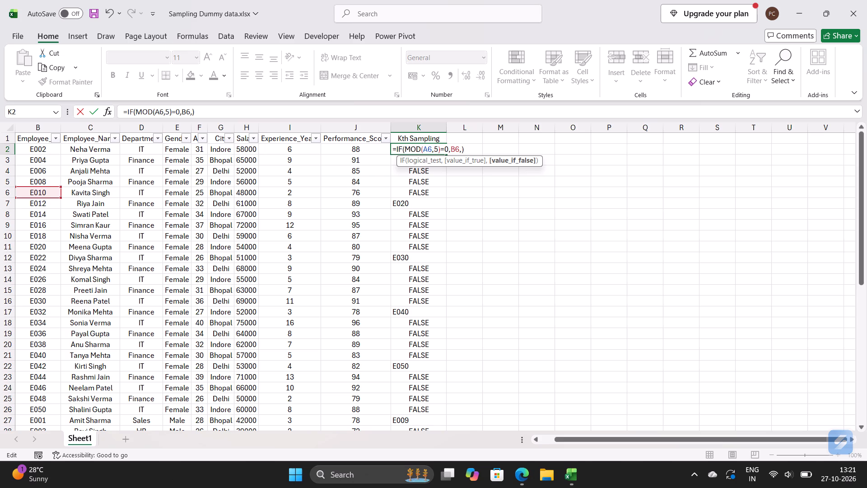
type("\"\"")
key("Return")
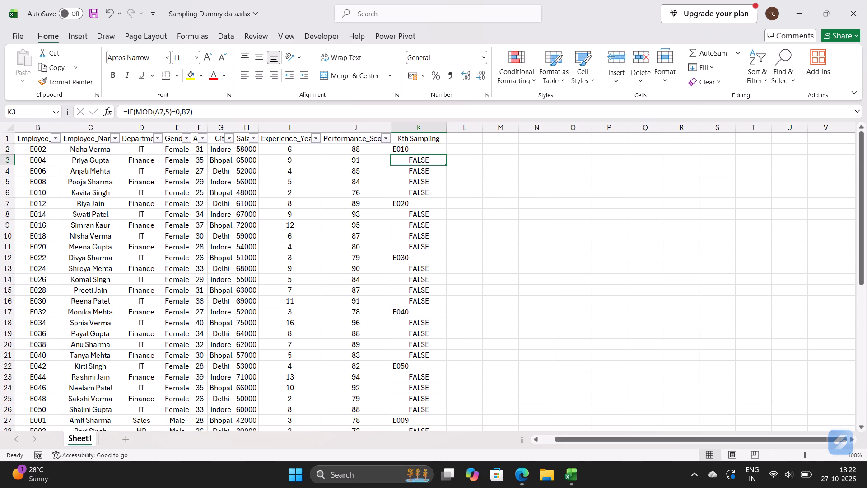
Fill the revised K2 formula down the Kth Sampling column to the last employee record in row 51.
left_click(439, 148)
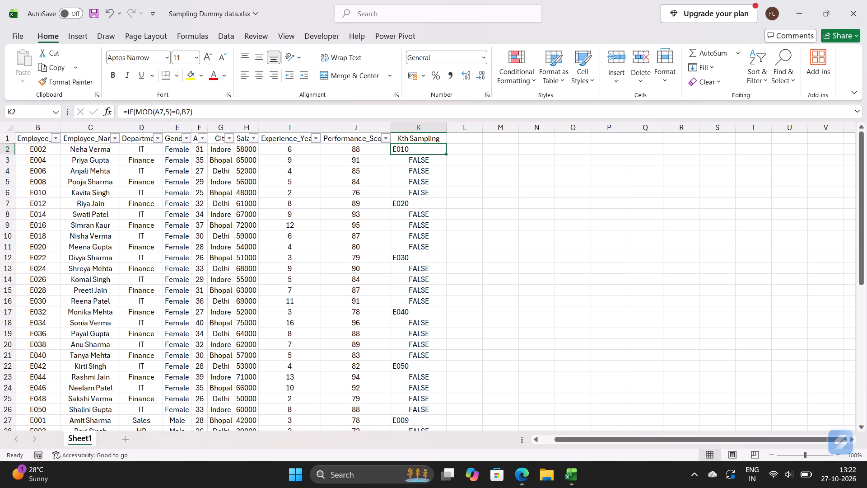
left_click_drag(447, 153, 443, 487)
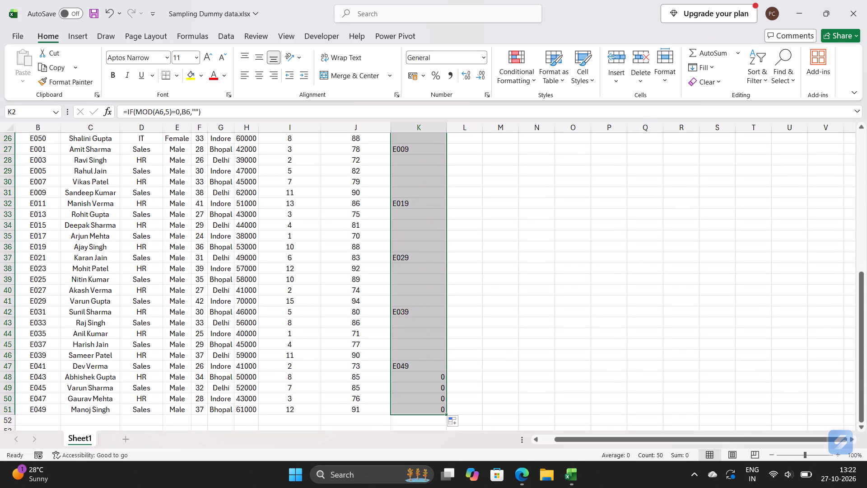
left_click(487, 296)
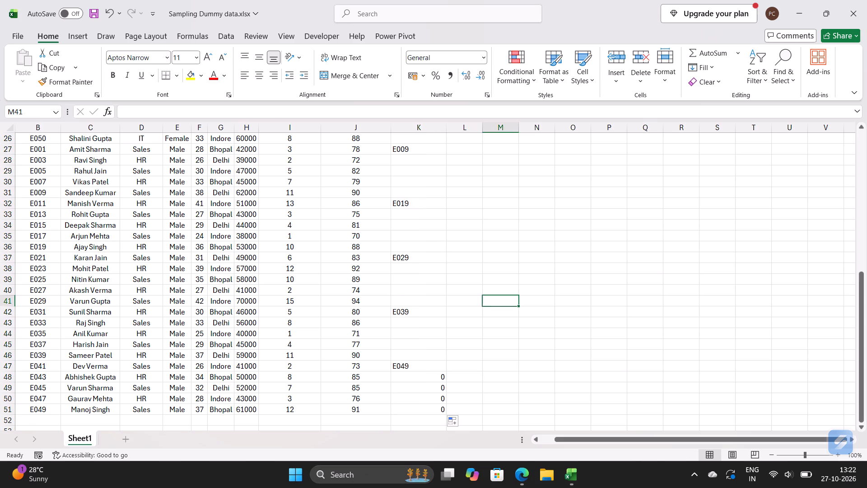
scroll(402, 298, "up", 6)
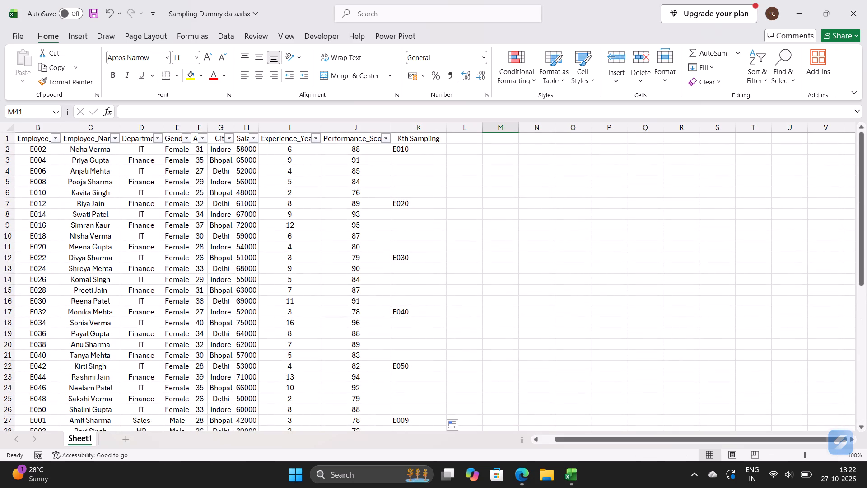
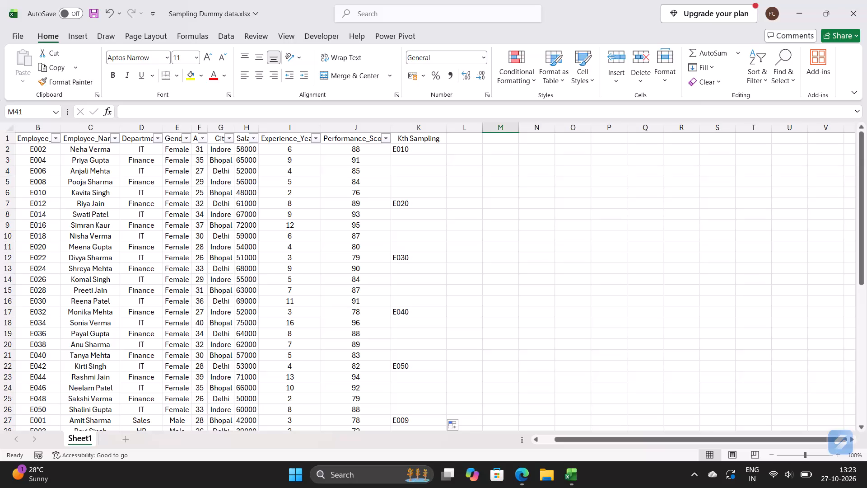
Open the formula in K2, the first cell under the Kth Sampling header, for editing.
double_click(403, 150)
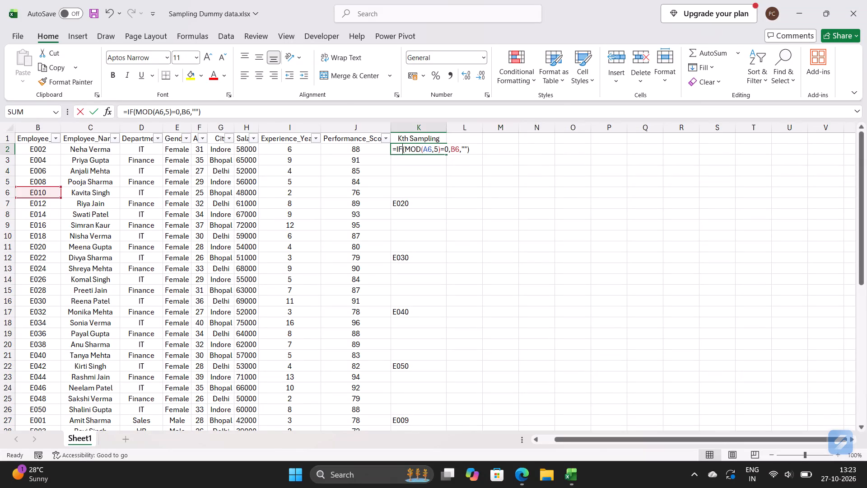
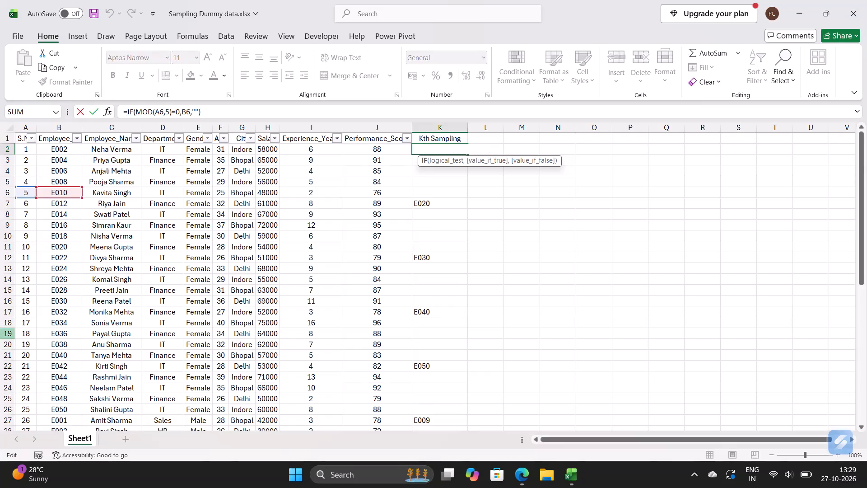
Examine the Kth Sampling formulas in the column's last rows, opening K48 and K51 to check which cells they reference.
scroll(0, 331, "down", 4)
scroll(209, 230, "up", 1)
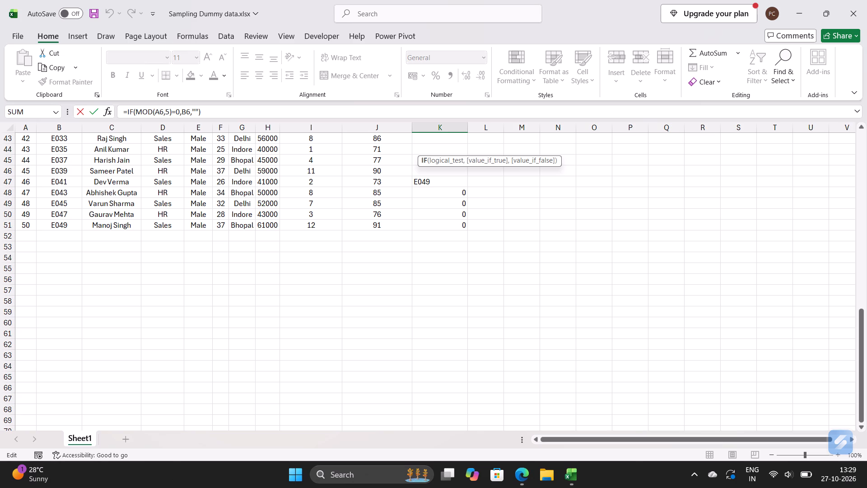
scroll(209, 230, "up", 2)
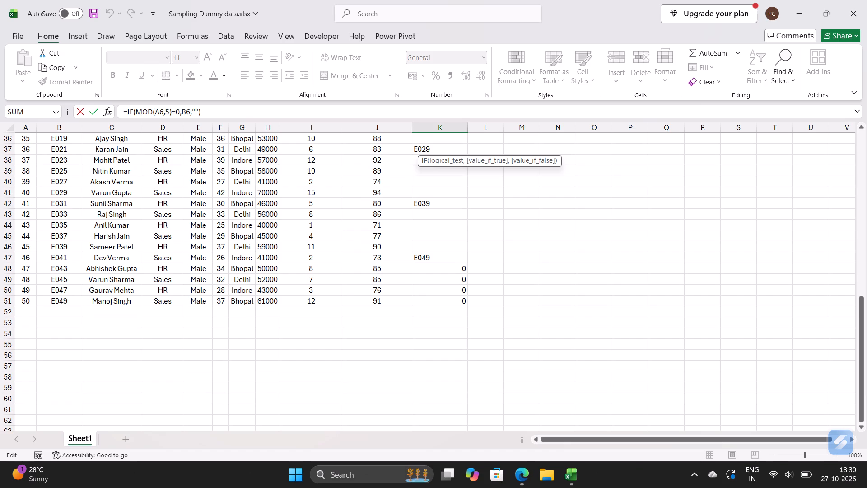
double_click(463, 267)
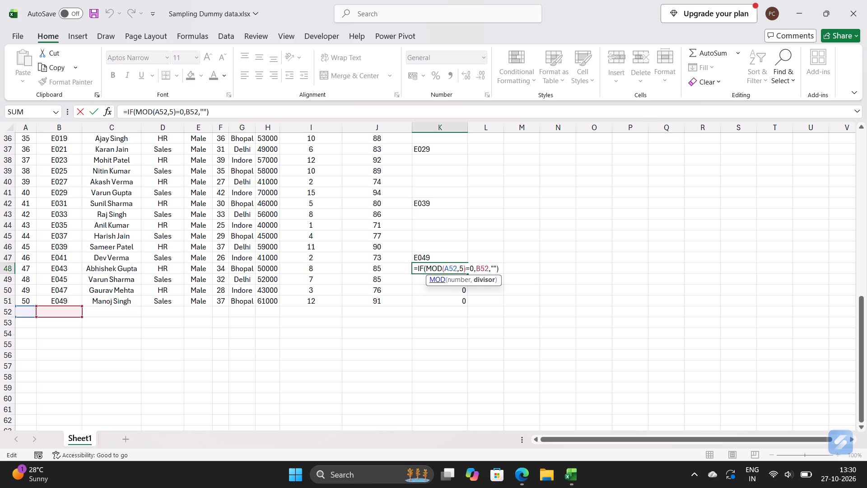
left_click(466, 310)
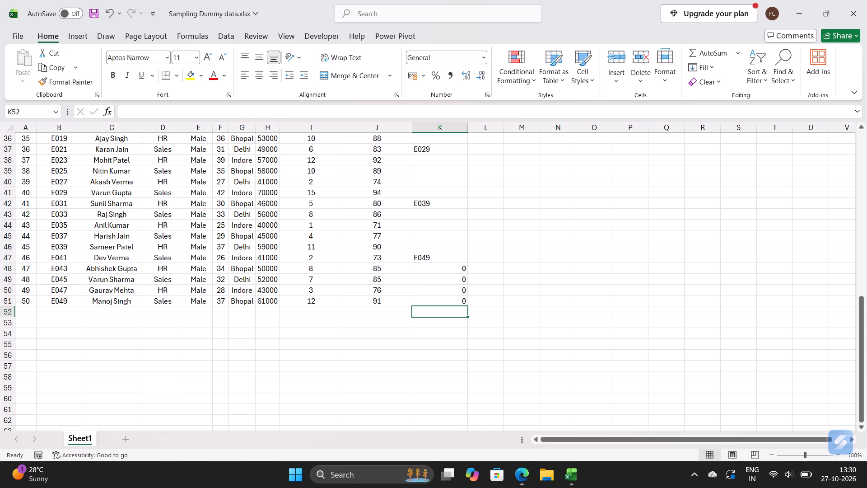
scroll(480, 278, "up", 1)
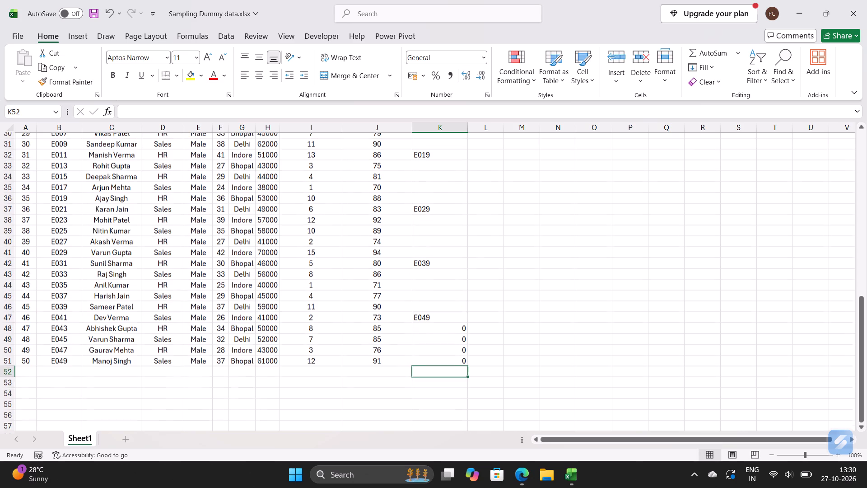
scroll(480, 278, "up", 1)
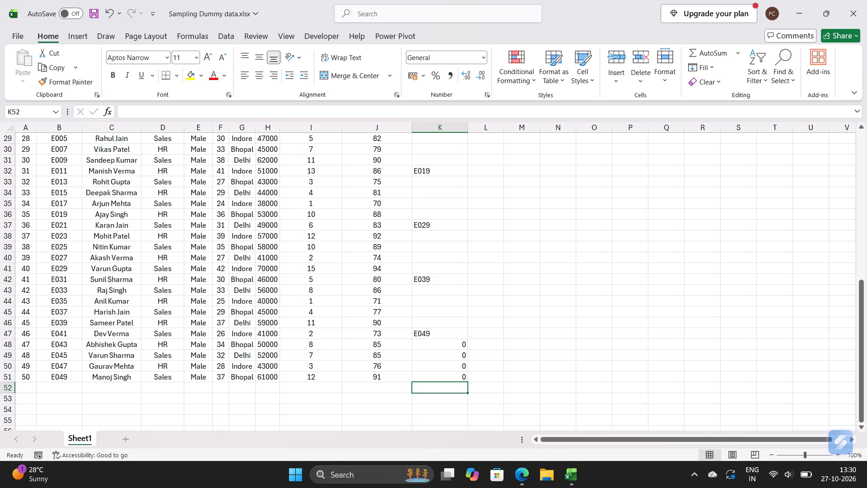
double_click(462, 375)
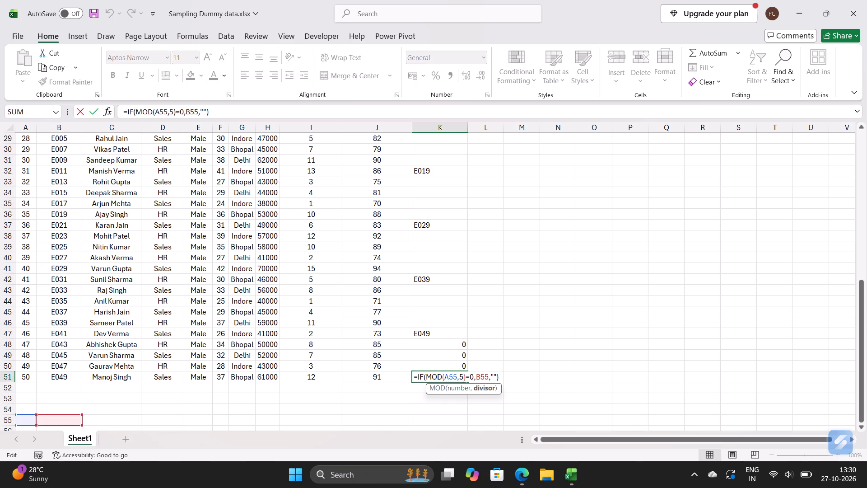
left_click(526, 339)
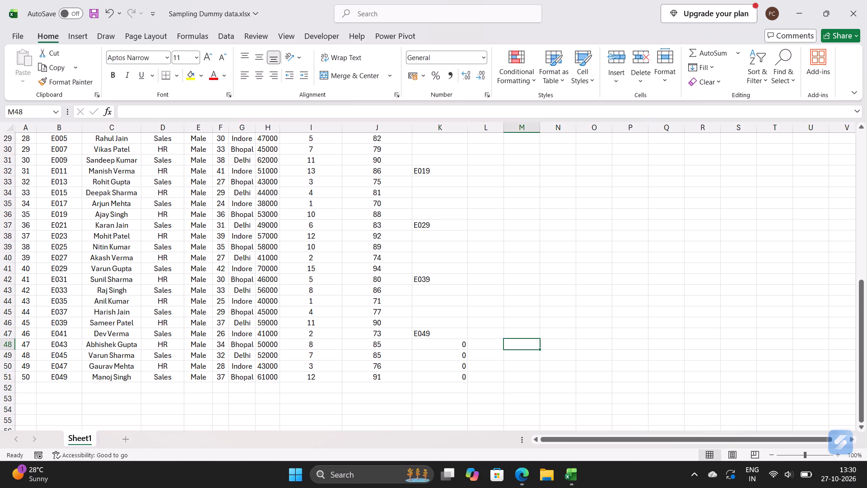
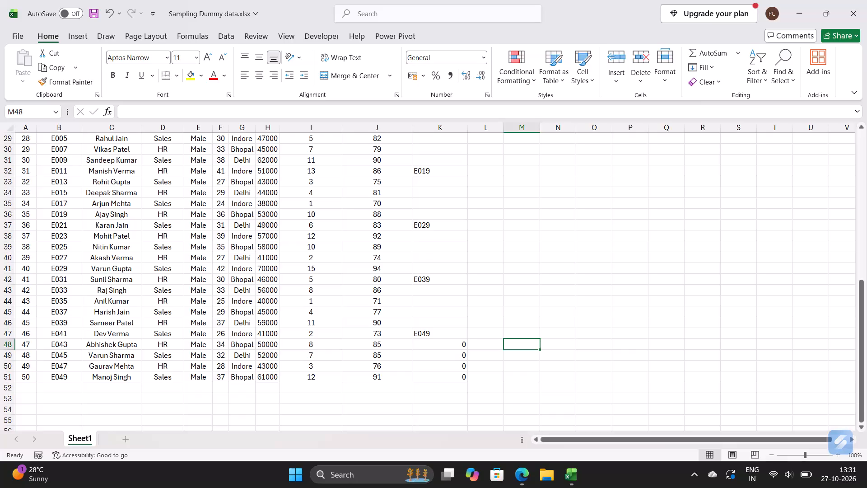
Try to enter =IF(MOD(A5,4=0,C5,"" in cell L2, using A5 as the number and C5 as the employee name returned.
scroll(470, 154, "up", 7)
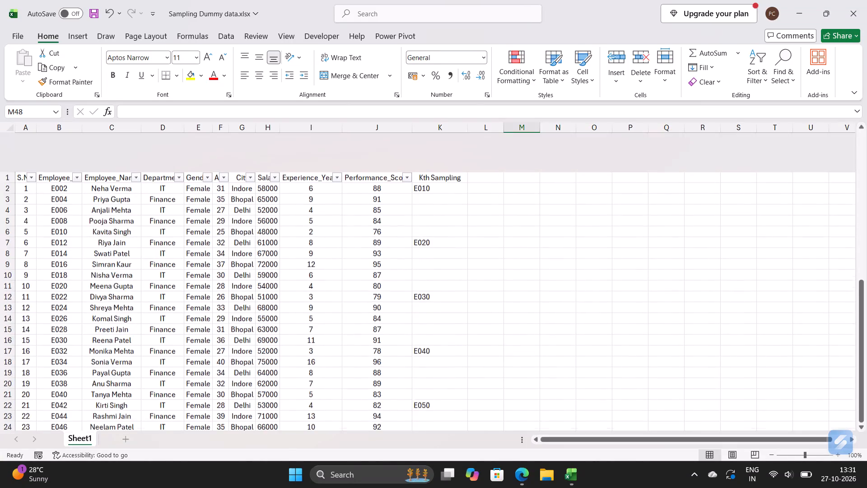
left_click(480, 147)
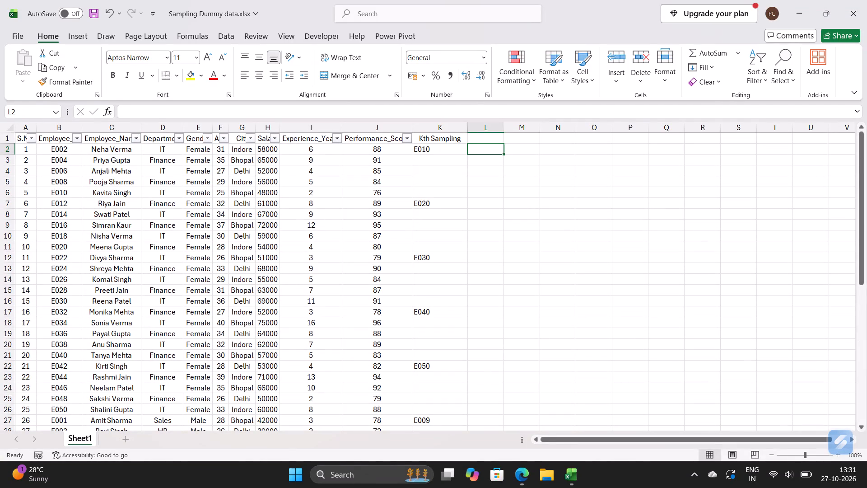
double_click(482, 149)
key("equal")
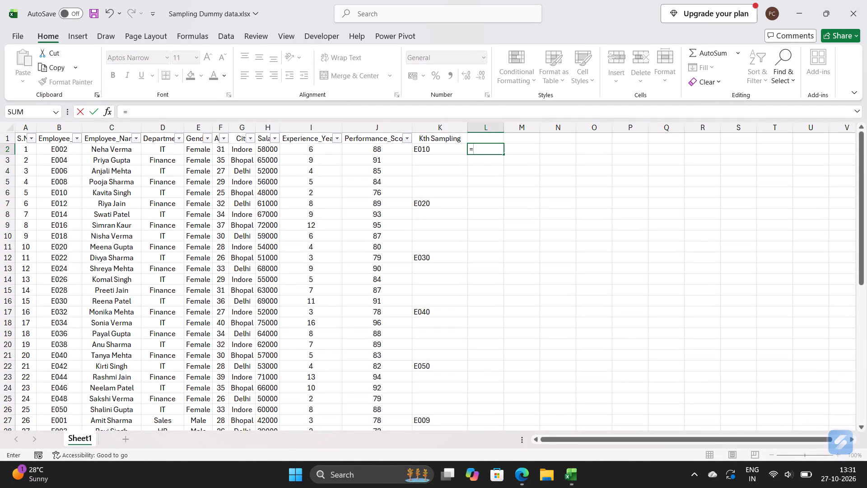
type("IF")
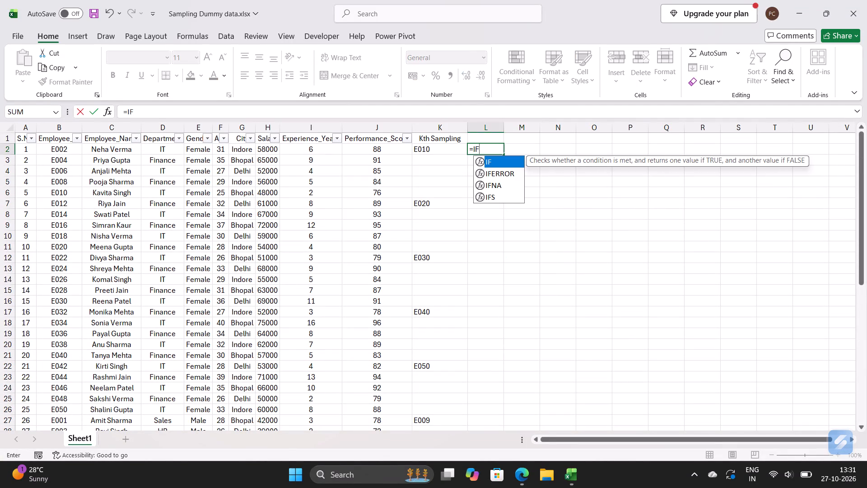
key("Tab")
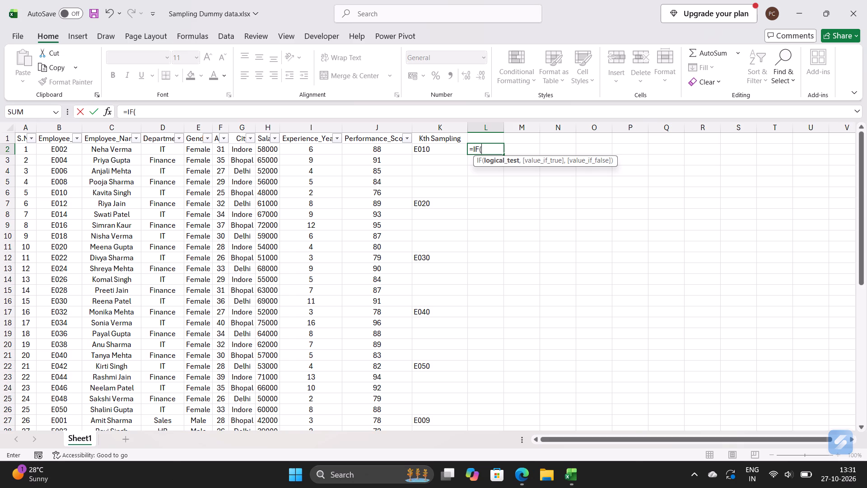
type("MOD")
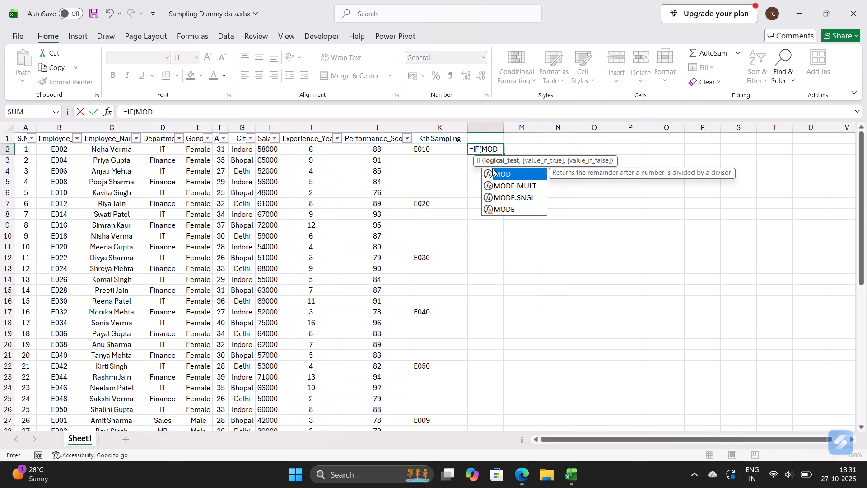
key("Tab")
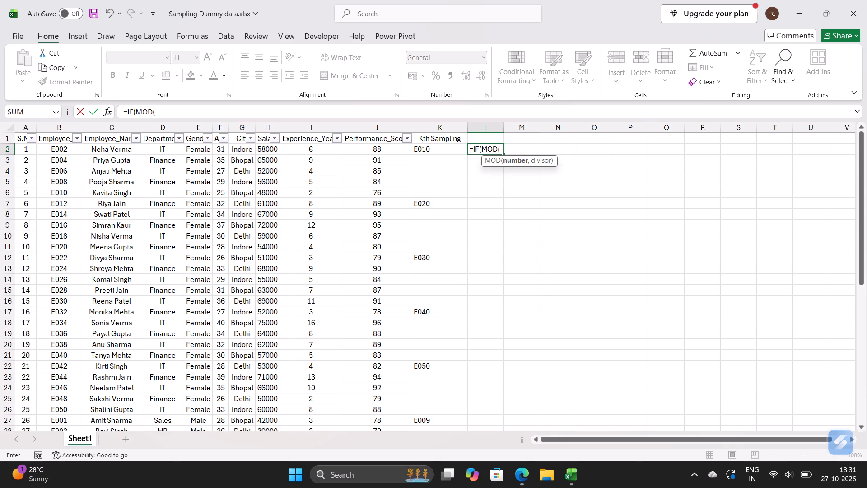
left_click(25, 182)
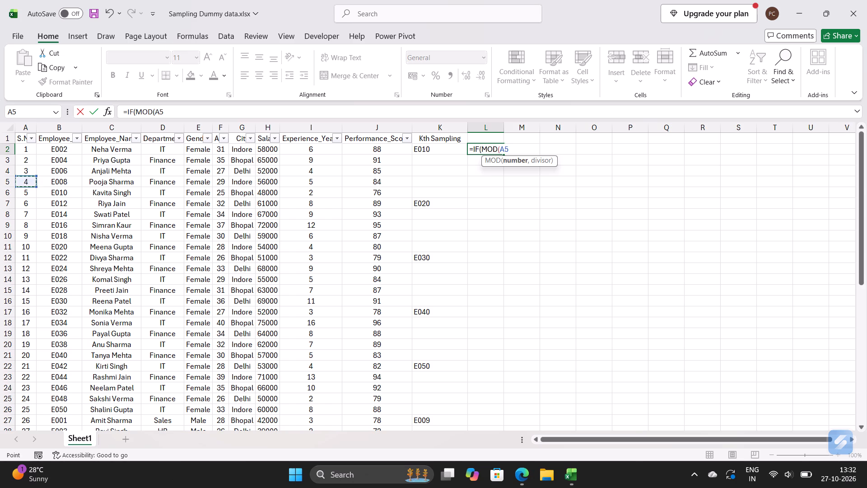
type(",4")
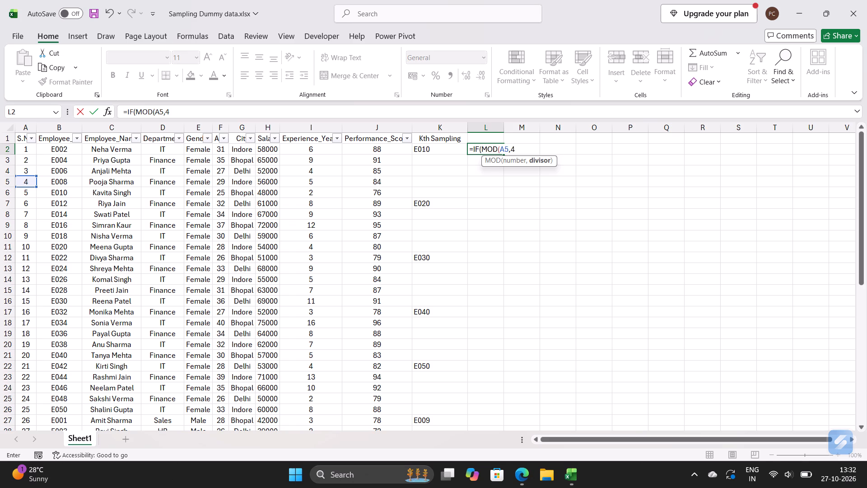
key("equal")
key("0")
key("comma")
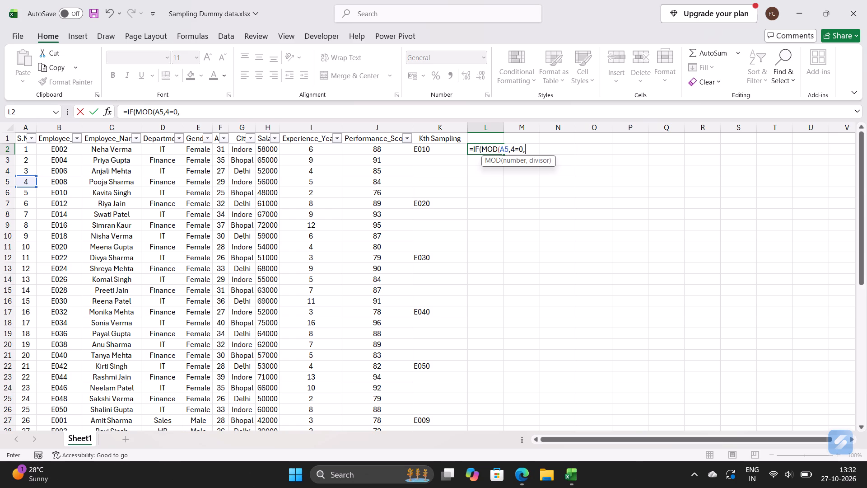
left_click(122, 183)
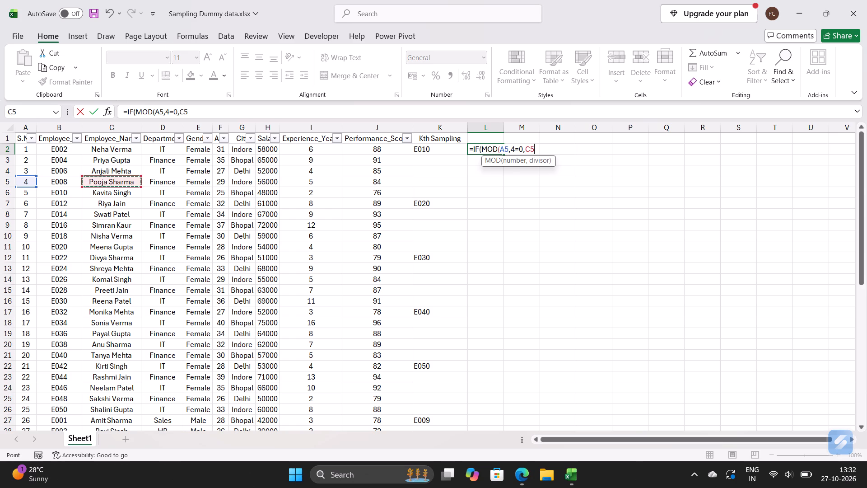
type(",\"\"")
key("Left")
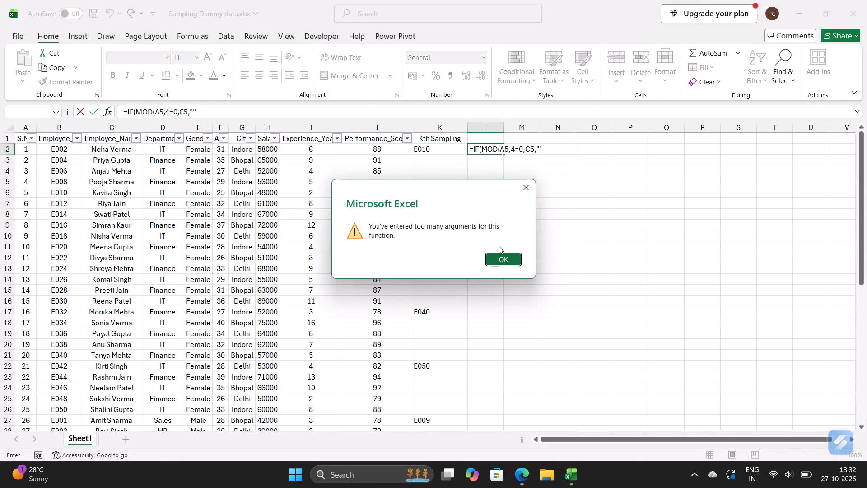
left_click(497, 260)
Add a closing parenthesis to the L2 formula and try to enter it as =IF(MOD(A5,4=0,C5,"").
left_click(544, 145)
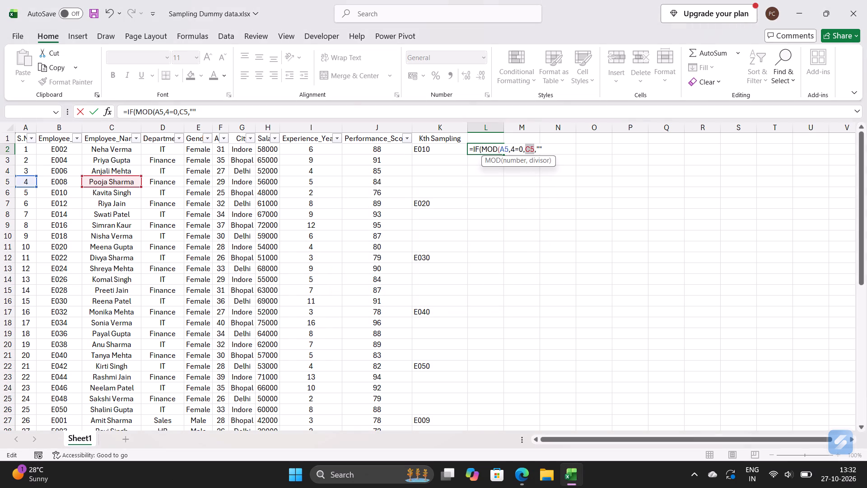
key("shift+parenright")
key("Return")
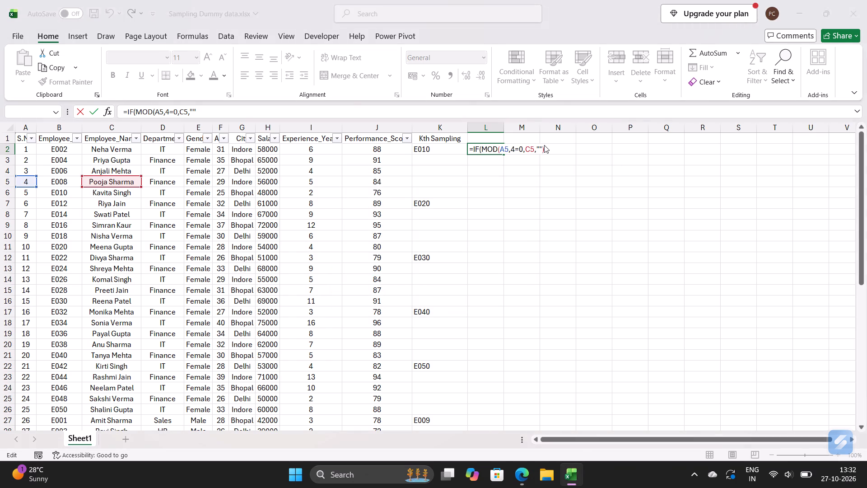
left_click(511, 256)
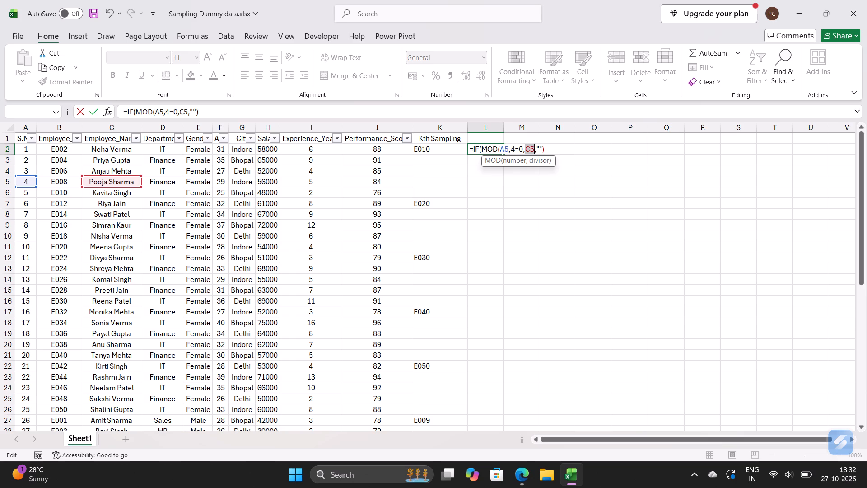
key("Return")
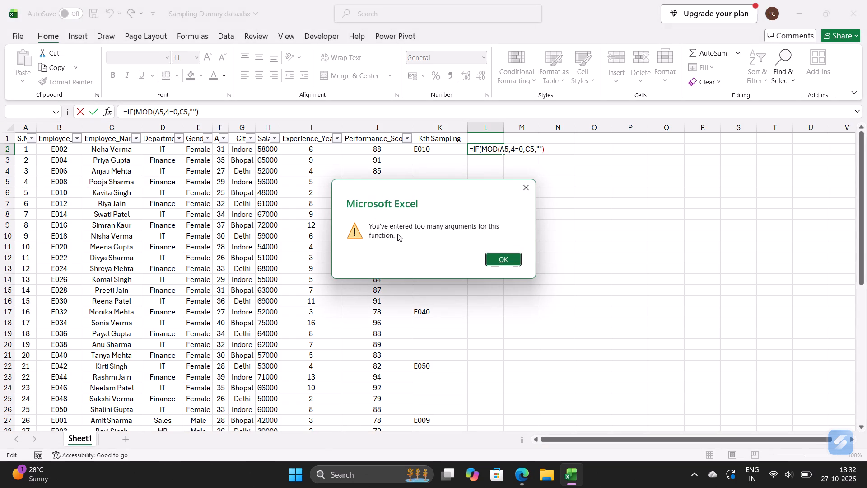
left_click(504, 259)
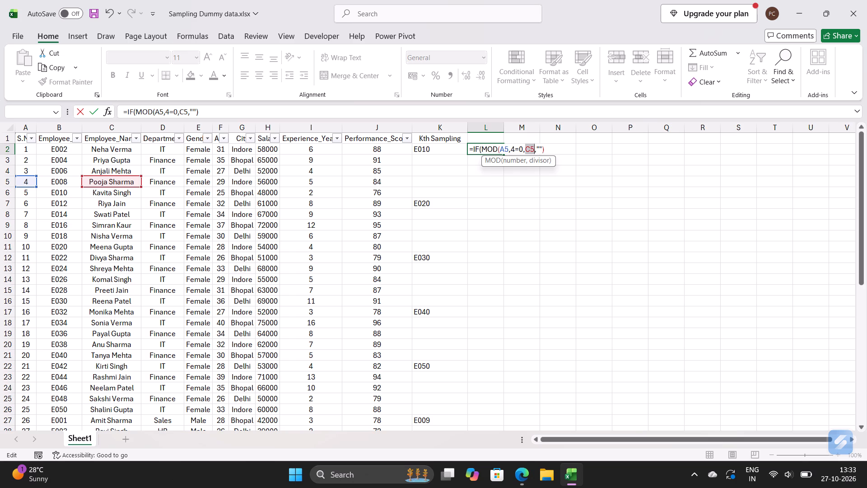
Replace the C5 reference in the L2 formula with K2, add a second closing parenthesis and try to enter =IF(MOD(A5,4=0,K2,"")).
scroll(462, 167, "down", 1)
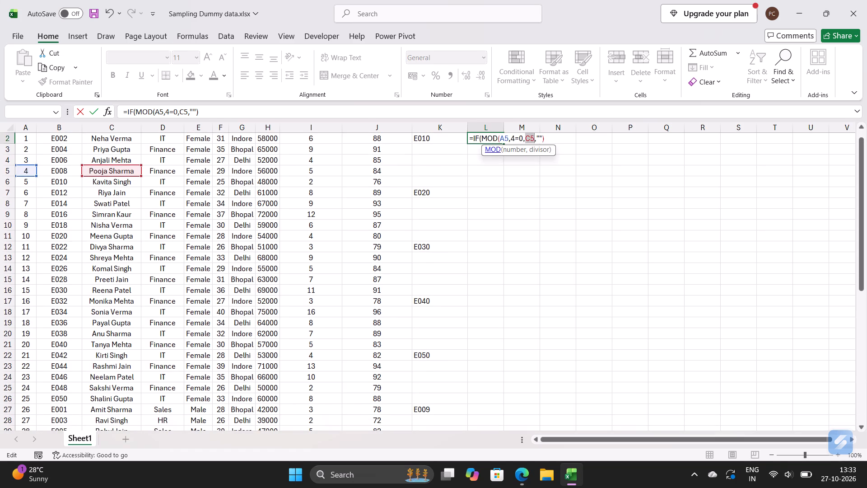
scroll(499, 154, "up", 1)
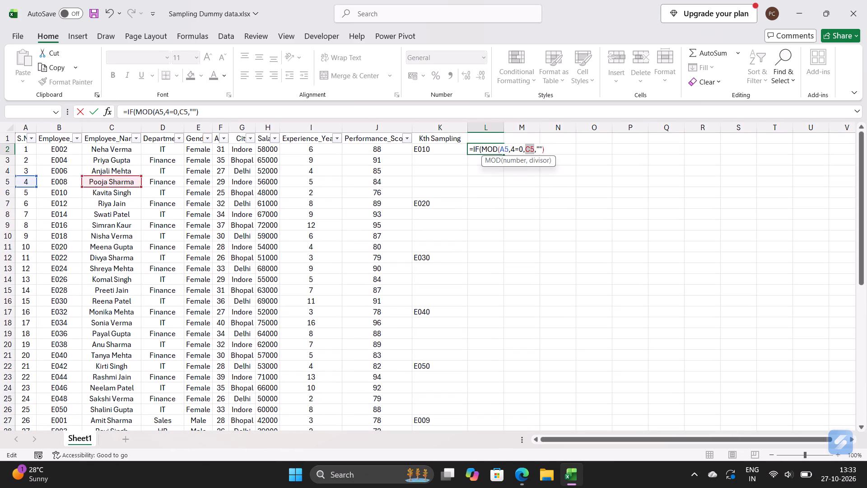
double_click(424, 151)
double_click(424, 151)
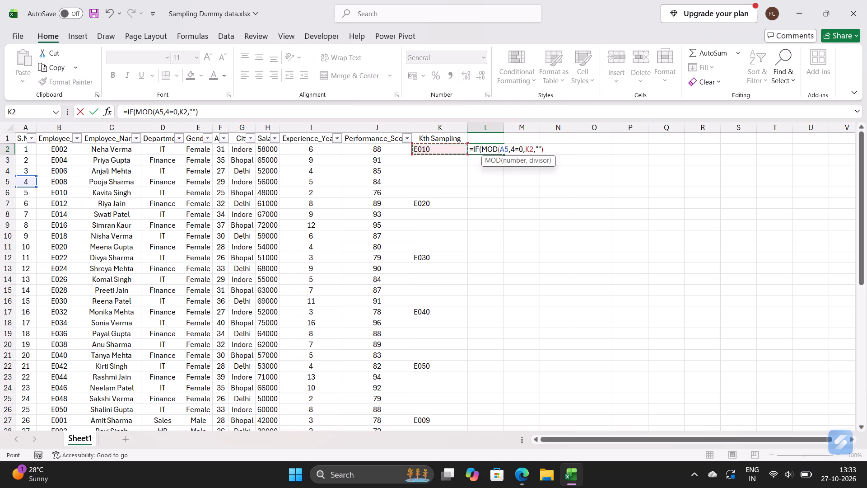
left_click(522, 180)
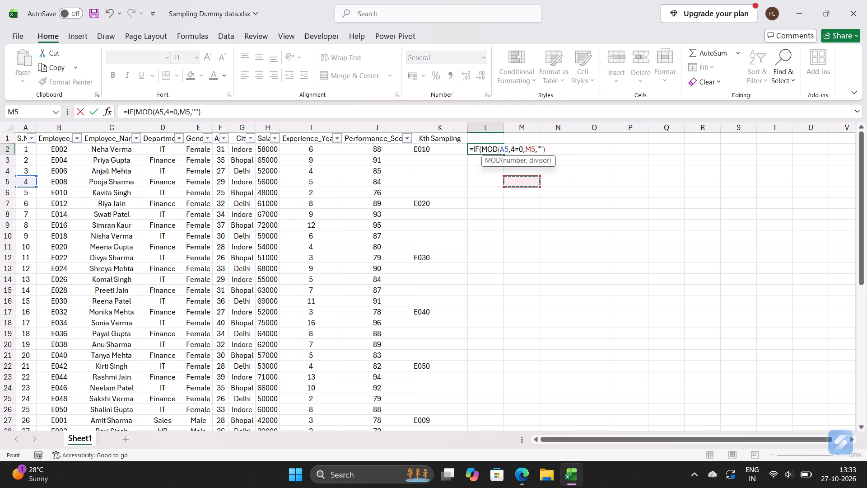
double_click(424, 151)
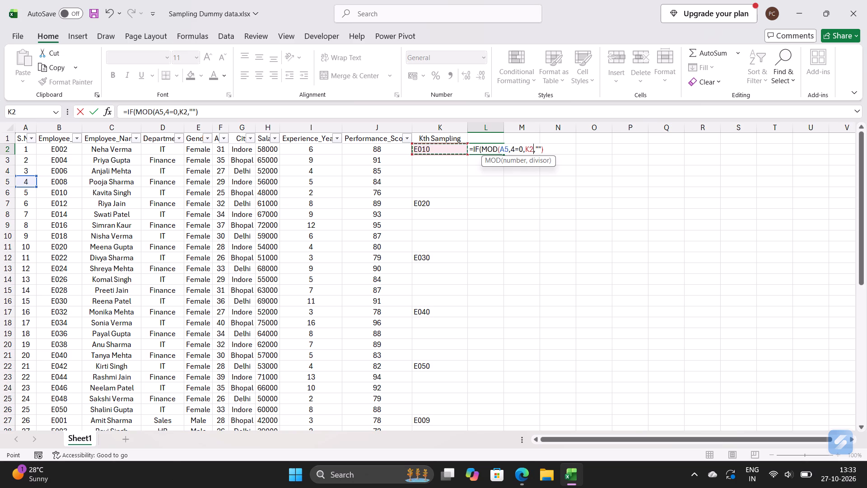
left_click(544, 149)
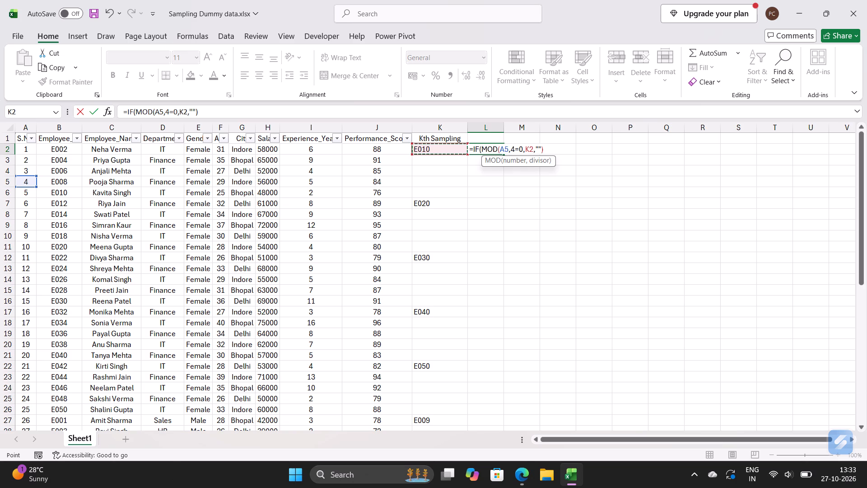
left_click(544, 149)
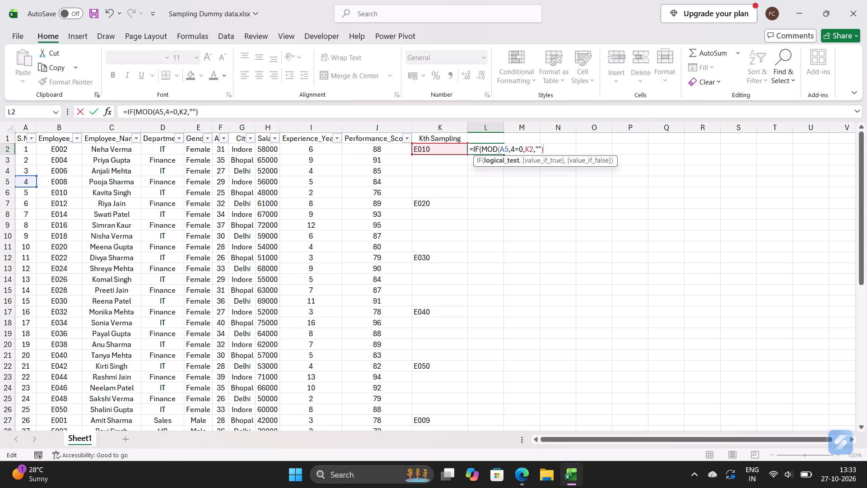
key("shift+parenright")
key("Return")
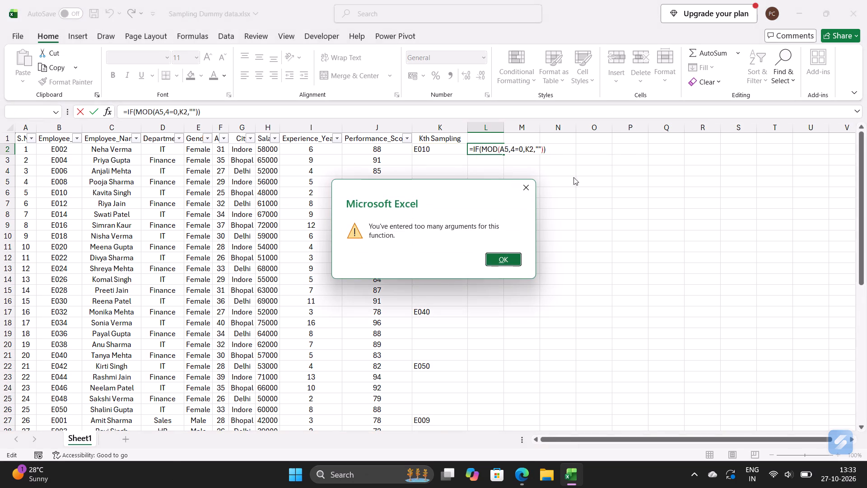
left_click(503, 257)
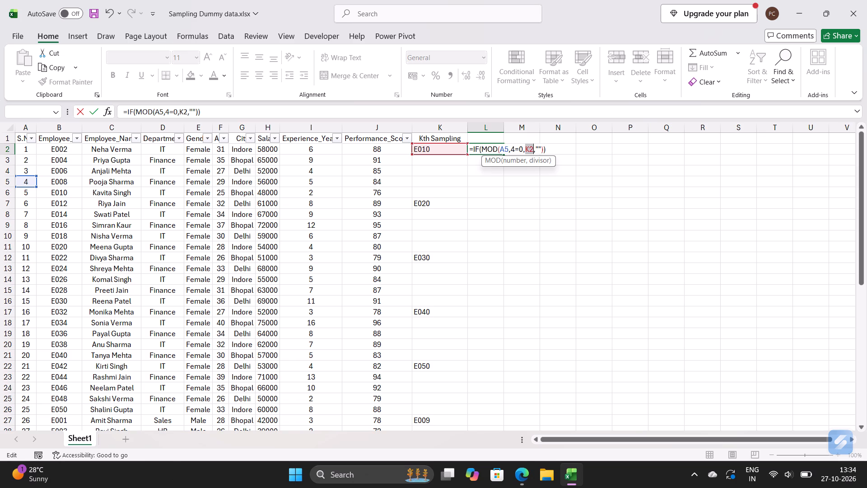
Insert a second K2 reference just before the empty quotes in the L2 formula.
left_click(535, 148)
scroll(678, 157, "up", 1)
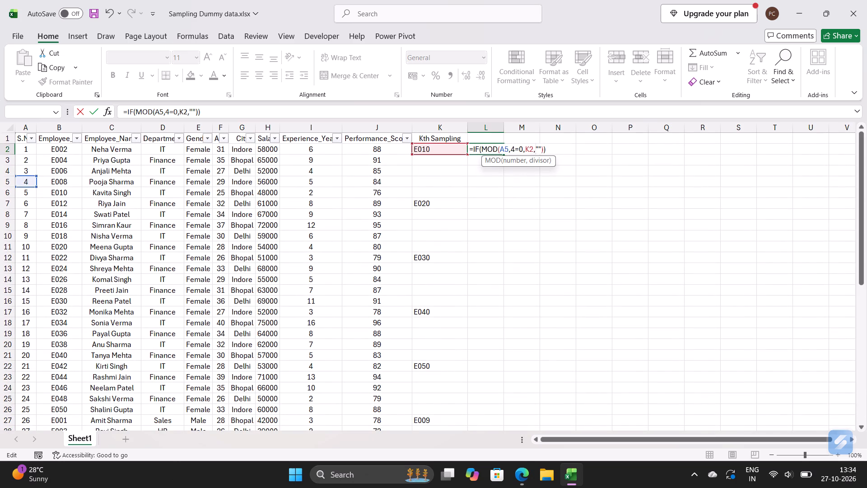
left_click(458, 148)
left_click(500, 146)
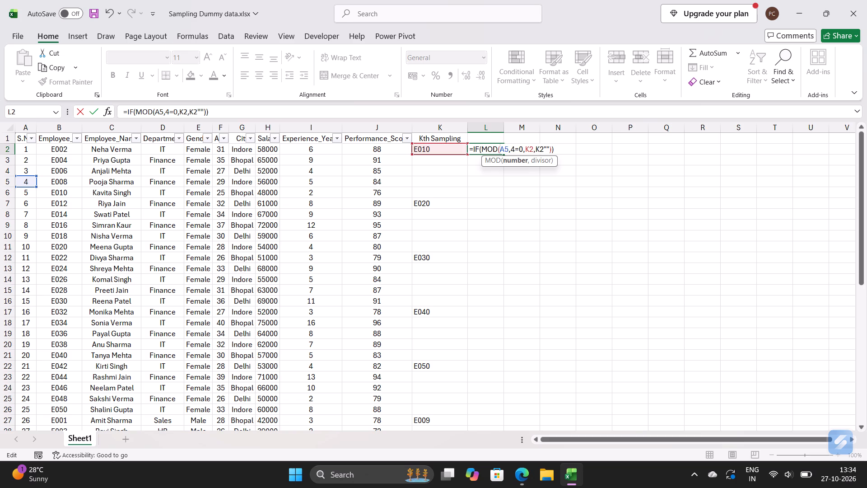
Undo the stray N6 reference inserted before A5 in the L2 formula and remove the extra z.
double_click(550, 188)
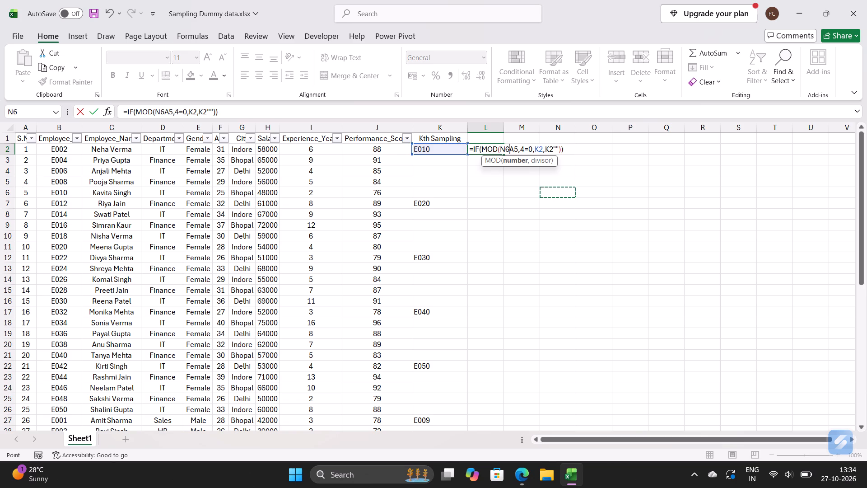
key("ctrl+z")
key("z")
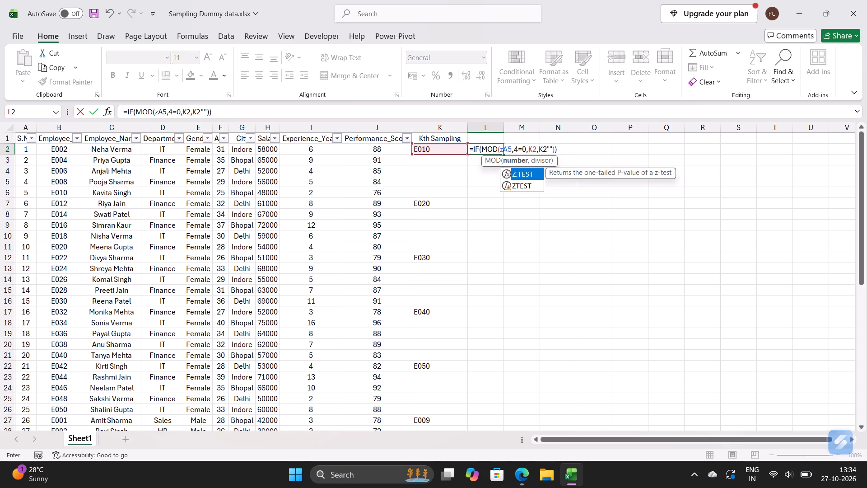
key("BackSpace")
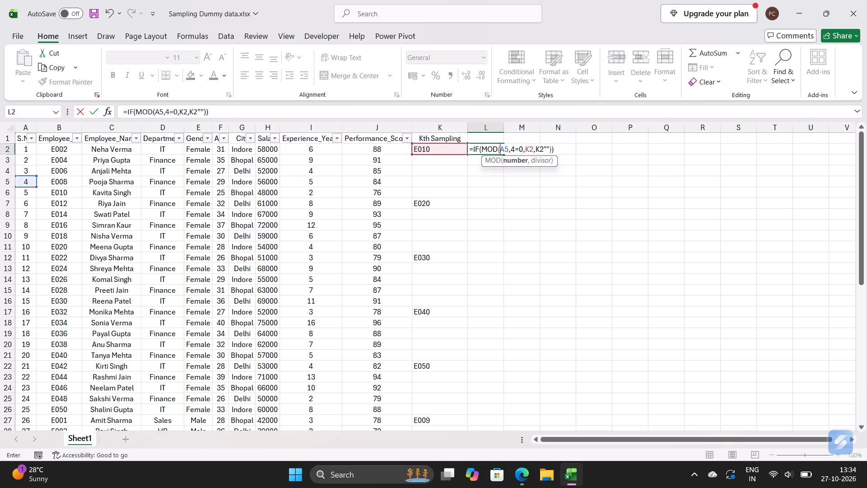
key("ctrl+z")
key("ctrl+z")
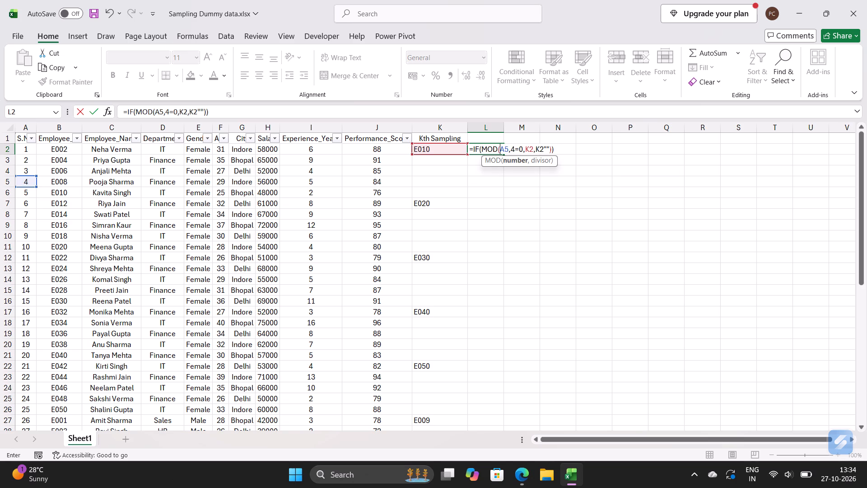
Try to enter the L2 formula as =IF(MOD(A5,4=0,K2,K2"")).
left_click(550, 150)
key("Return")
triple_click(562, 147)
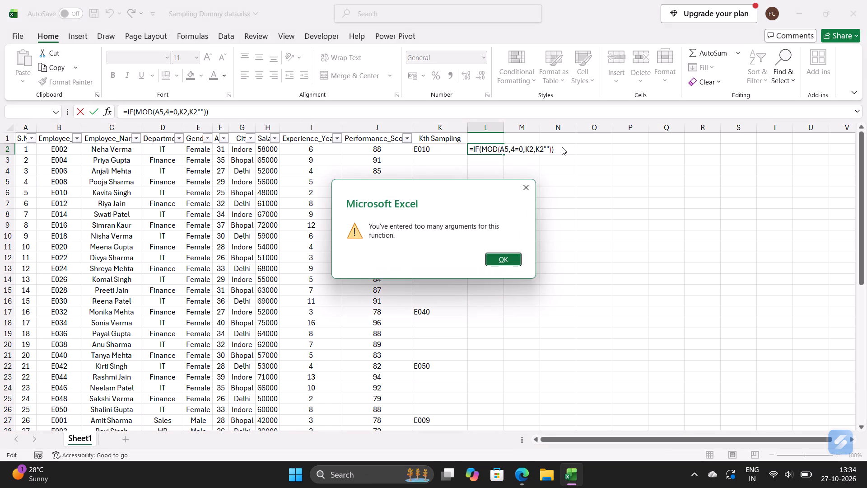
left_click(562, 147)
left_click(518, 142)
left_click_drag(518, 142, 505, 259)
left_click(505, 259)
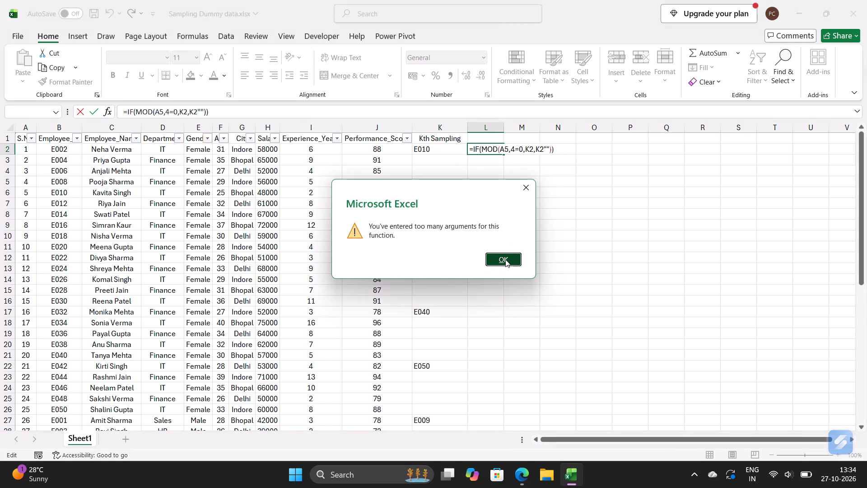
Try to leave the L2 formula for cell K2, and replace the formula's first K2 reference with L12.
triple_click(489, 150)
left_click(489, 150)
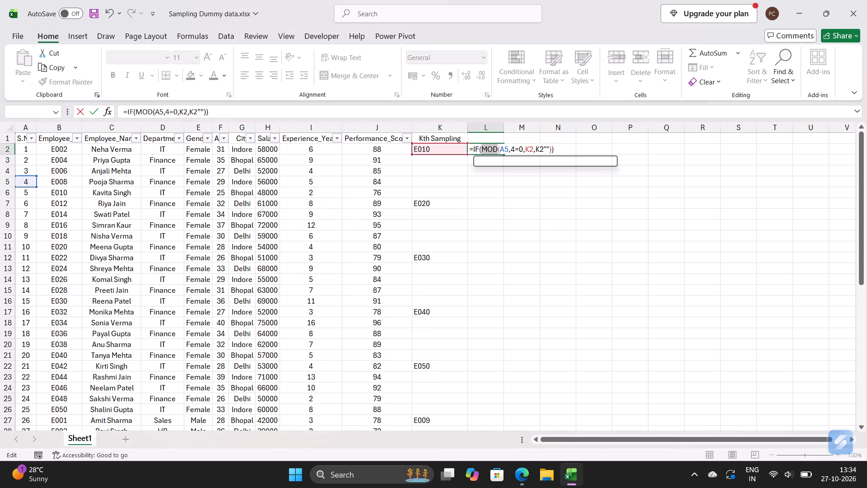
left_click(489, 150)
triple_click(442, 145)
left_click(442, 145)
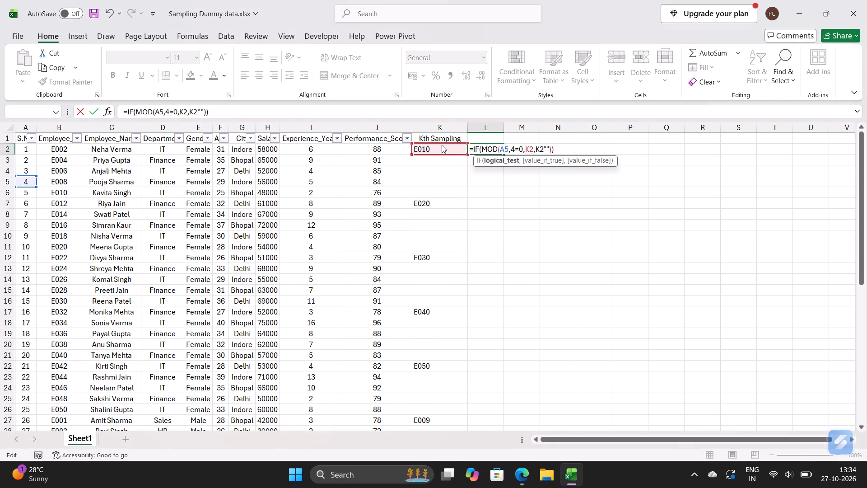
triple_click(418, 148)
left_click(418, 148)
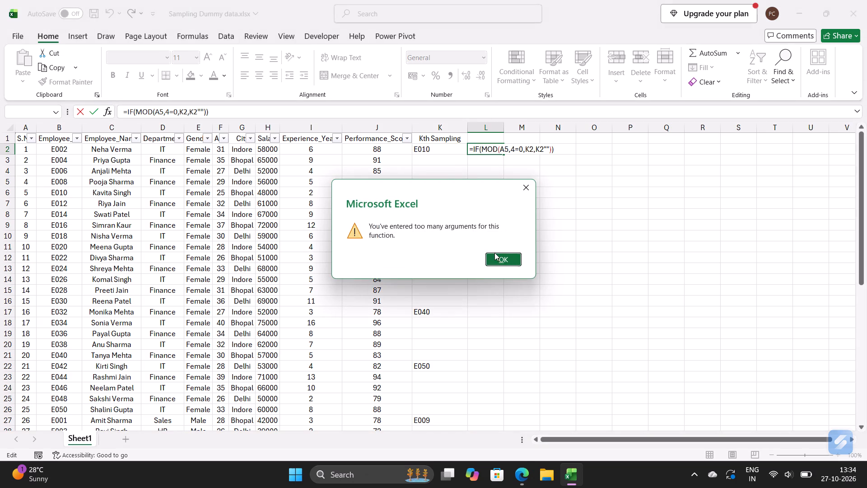
left_click(494, 253)
left_click(497, 256)
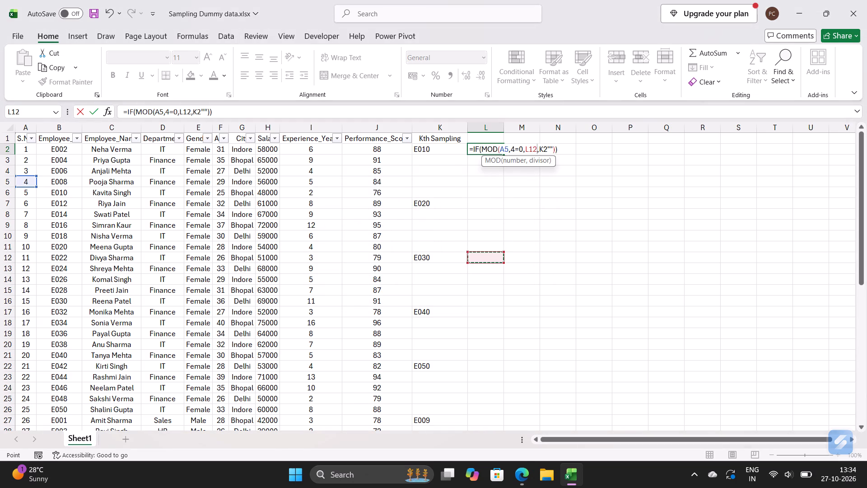
Copy the whole formula text =IF(MOD(A5,4=0,L12,K2"")) from cell L2 and clear it from the cell.
triple_click(504, 152)
left_click(504, 152)
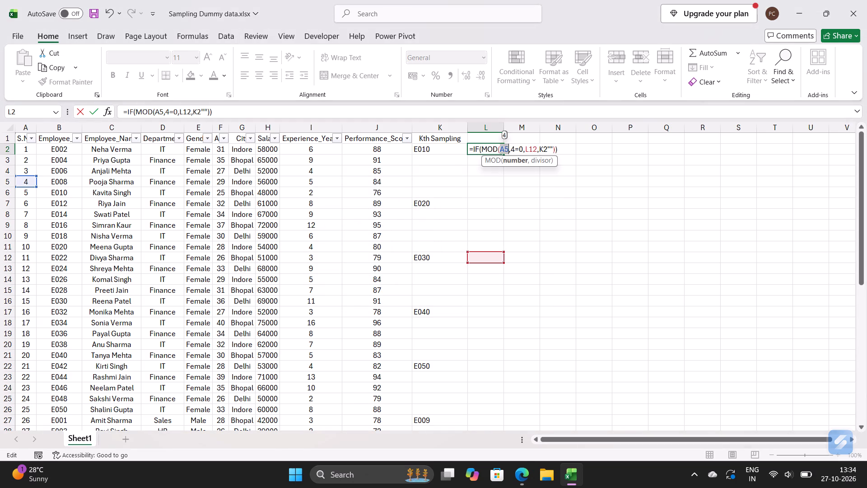
triple_click(504, 152)
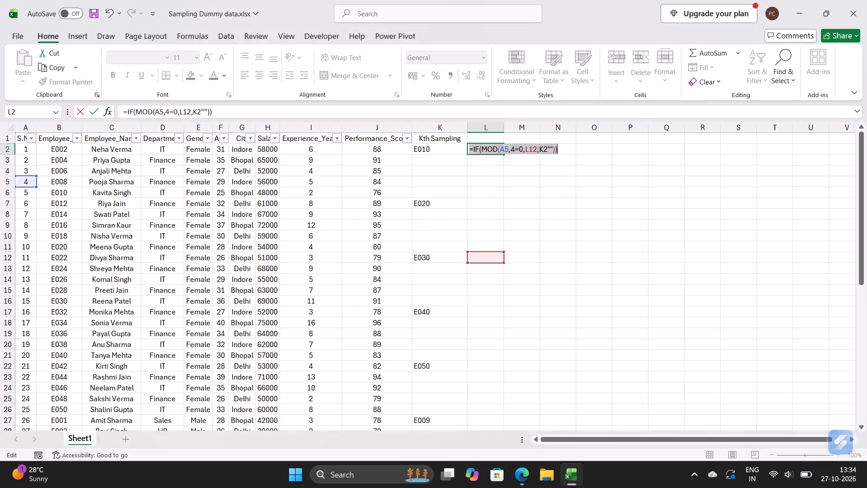
key("ctrl+c")
key("BackSpace")
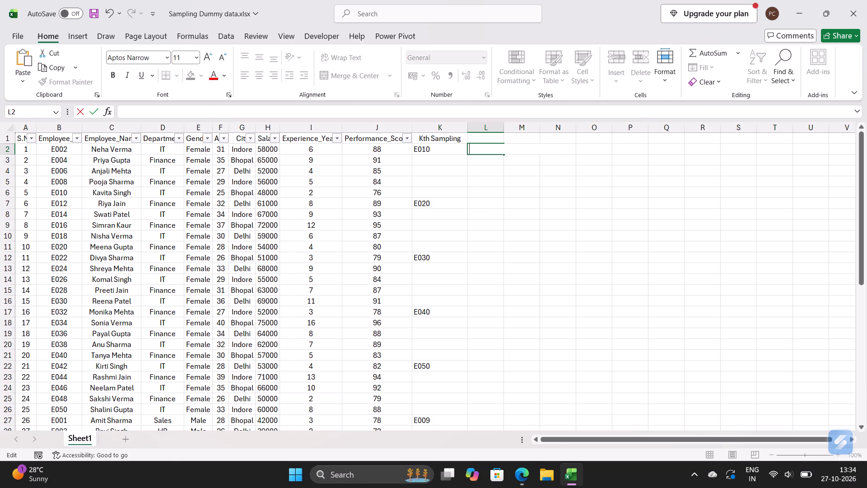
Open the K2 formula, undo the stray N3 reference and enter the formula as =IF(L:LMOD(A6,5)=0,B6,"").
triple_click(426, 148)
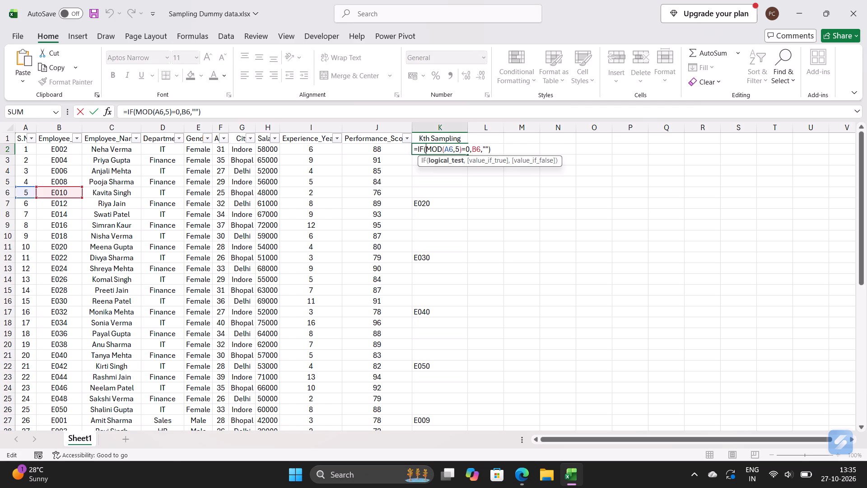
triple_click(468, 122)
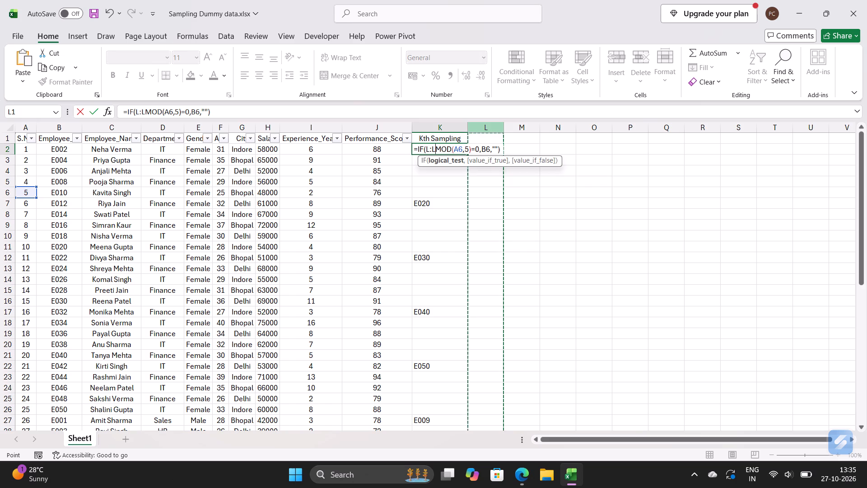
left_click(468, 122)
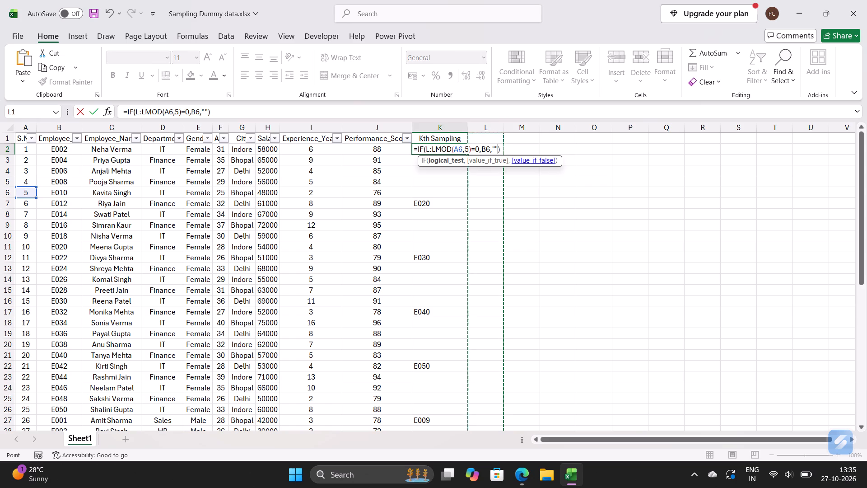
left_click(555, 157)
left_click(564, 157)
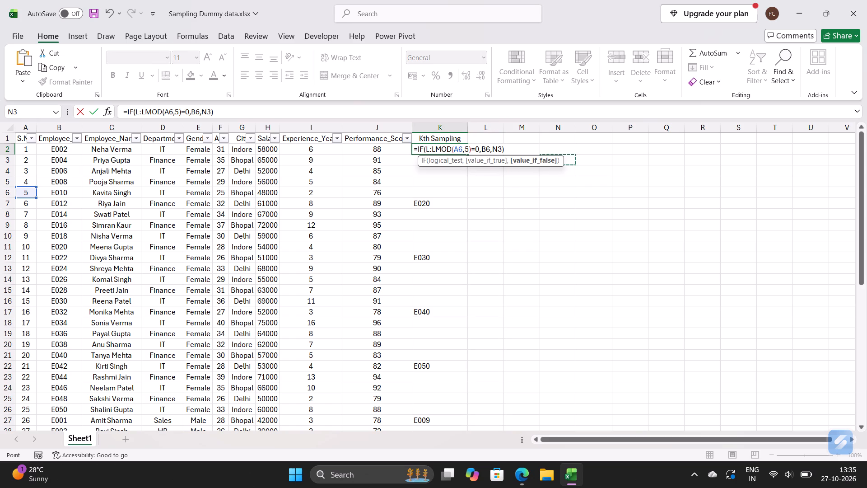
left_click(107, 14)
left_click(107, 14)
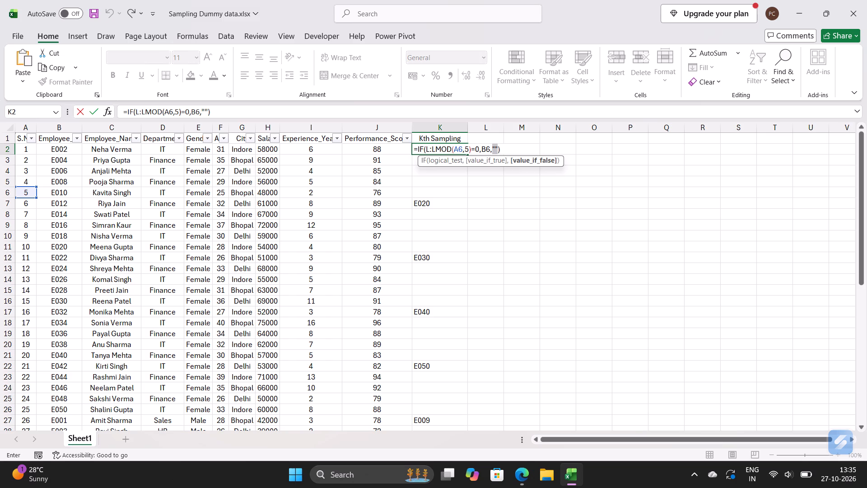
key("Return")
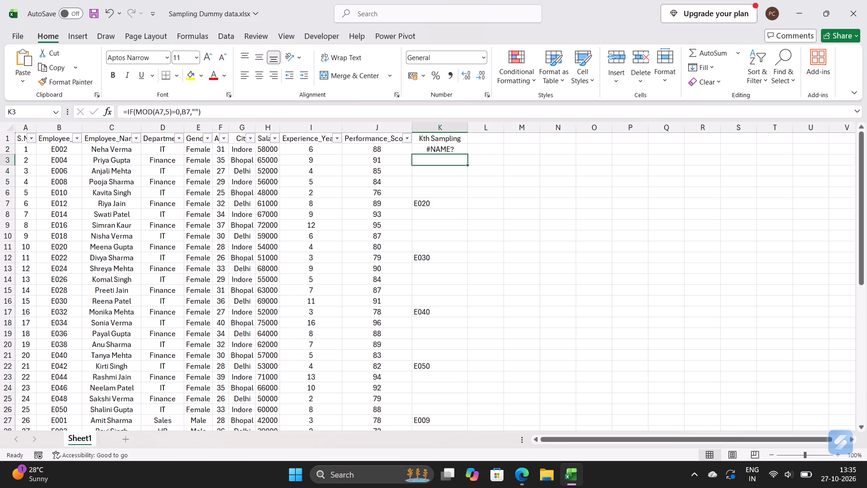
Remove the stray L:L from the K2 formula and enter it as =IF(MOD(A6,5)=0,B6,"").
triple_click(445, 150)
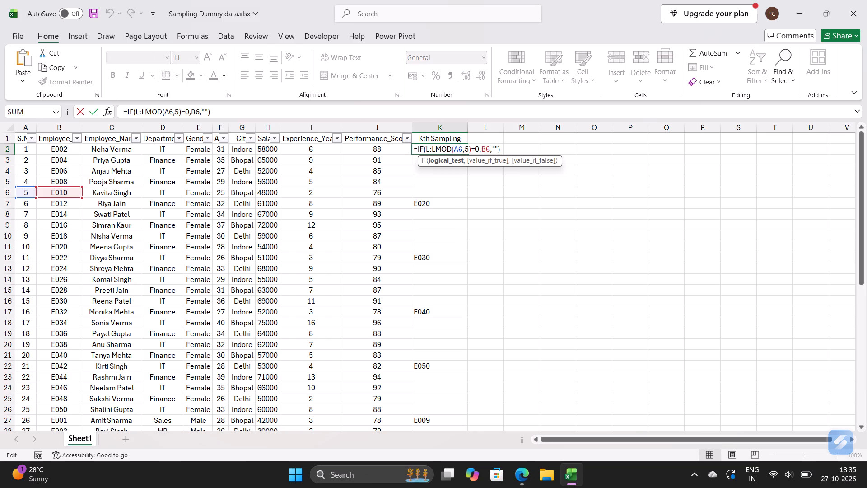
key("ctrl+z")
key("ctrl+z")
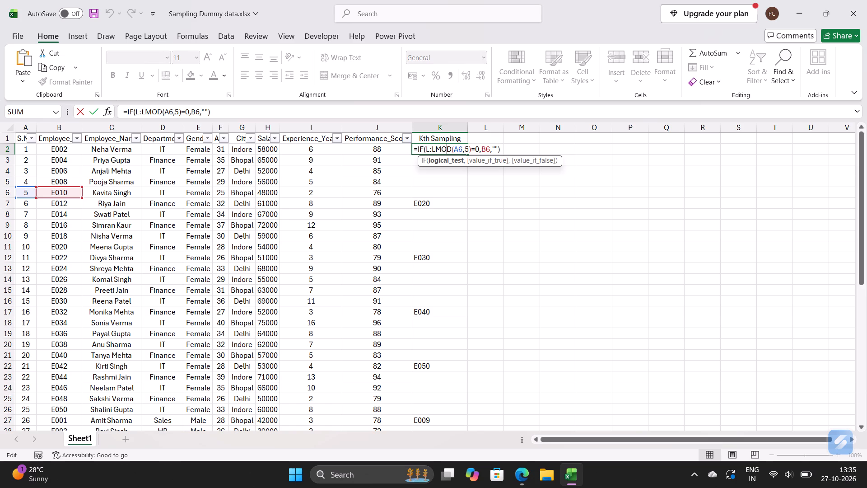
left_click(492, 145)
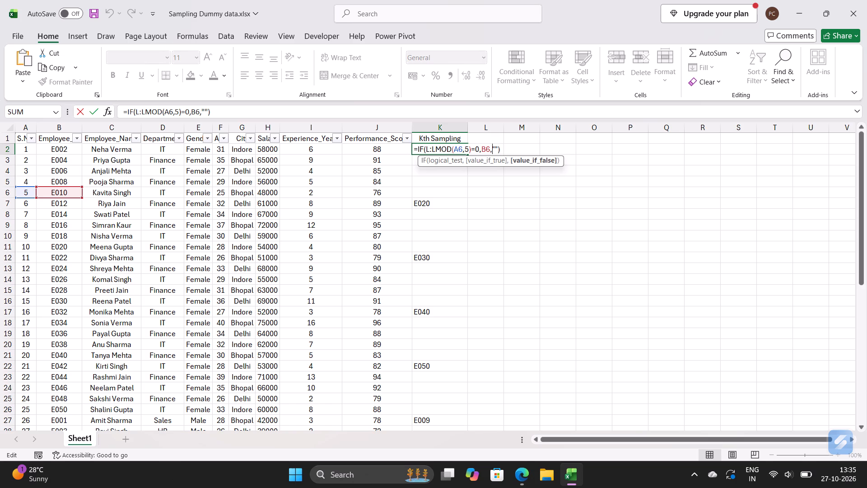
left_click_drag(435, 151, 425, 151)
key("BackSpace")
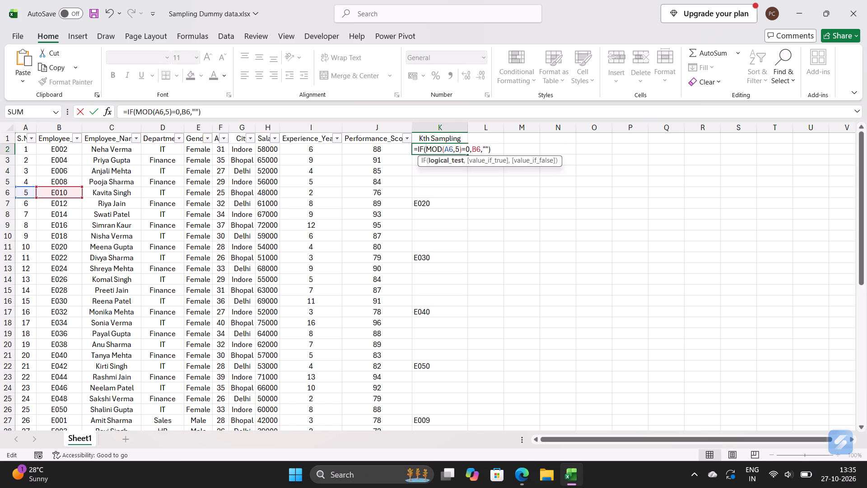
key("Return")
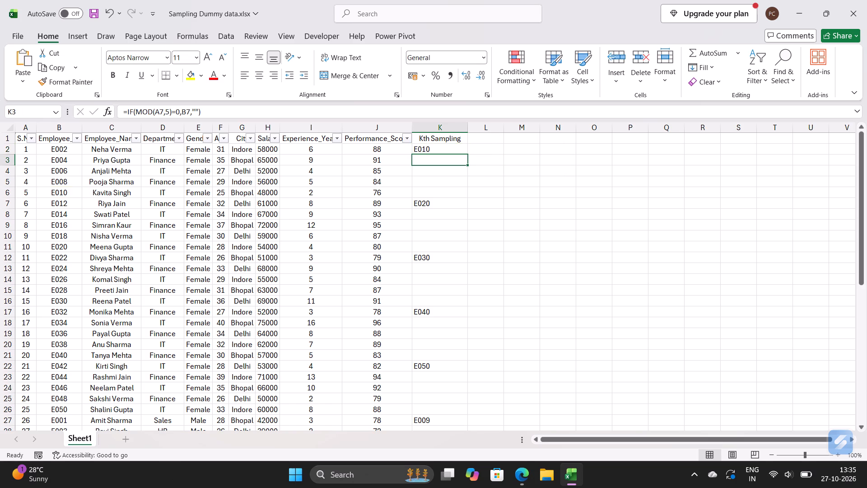
Paste the copied formula text =IF(MOD(A5,4=0,L12,K2"")) into cell L2.
left_click(480, 149)
key("ctrl+v")
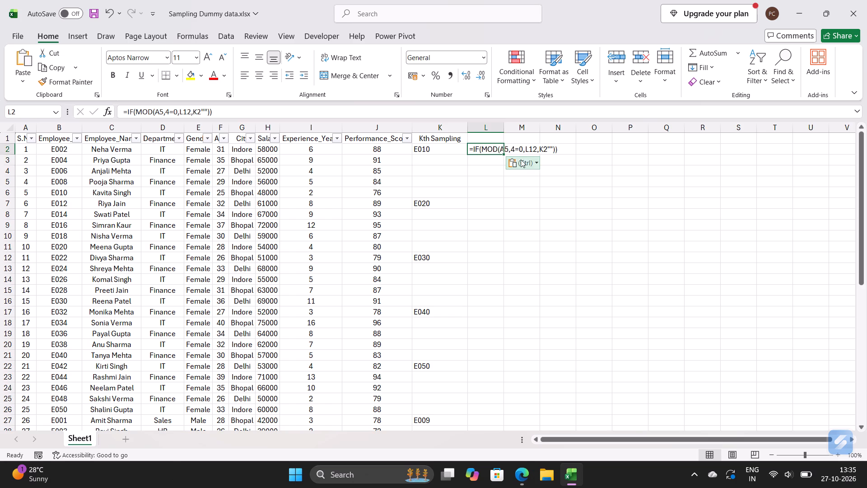
Open the K2 formula to compare its syntax with L2, remove the stray M2 reference and re-enter it as =IF(MOD(A6,5)=0,B6,"").
left_click(418, 149)
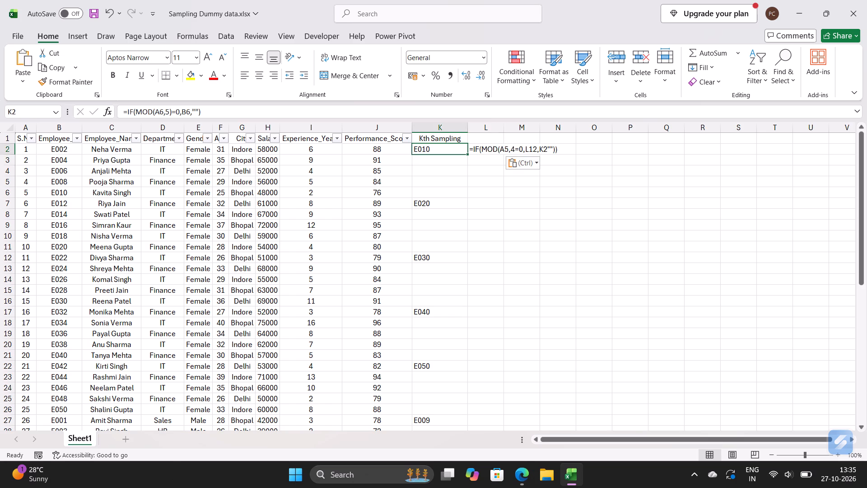
double_click(418, 149)
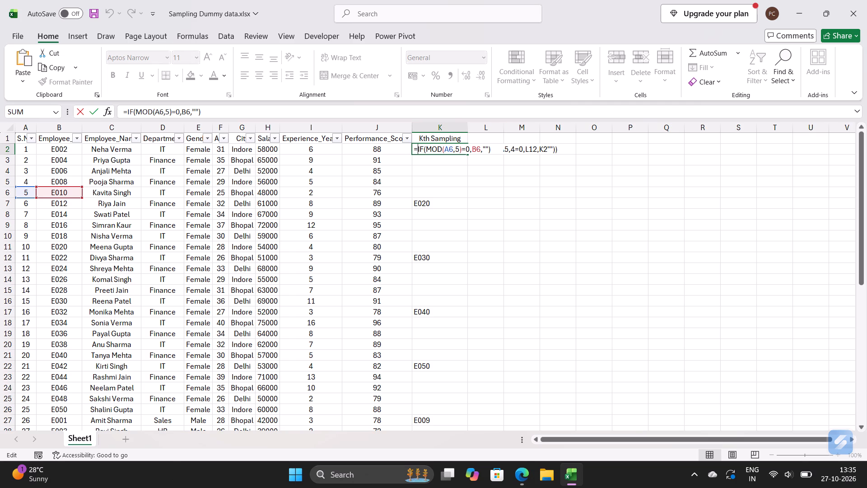
triple_click(521, 148)
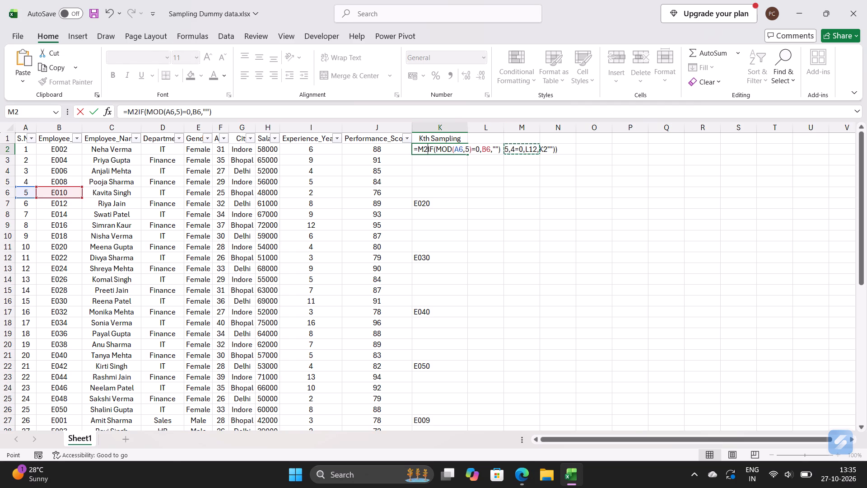
triple_click(521, 148)
left_click(521, 148)
key("BackSpace")
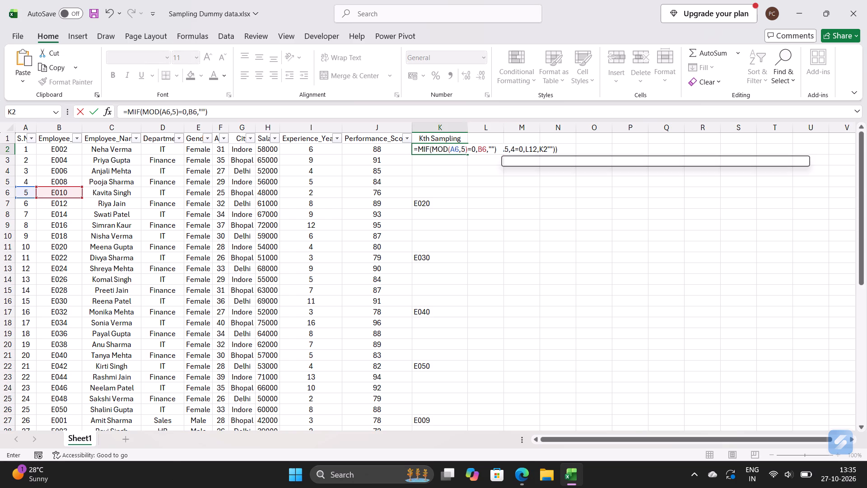
key("BackSpace")
key("Return")
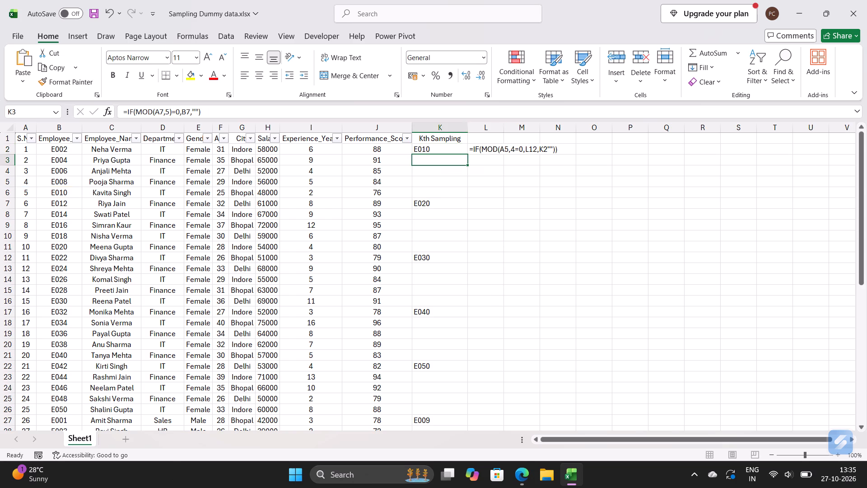
Widen columns K and L so the formula text in L2 fits within its cell.
left_click_drag(468, 124, 472, 123)
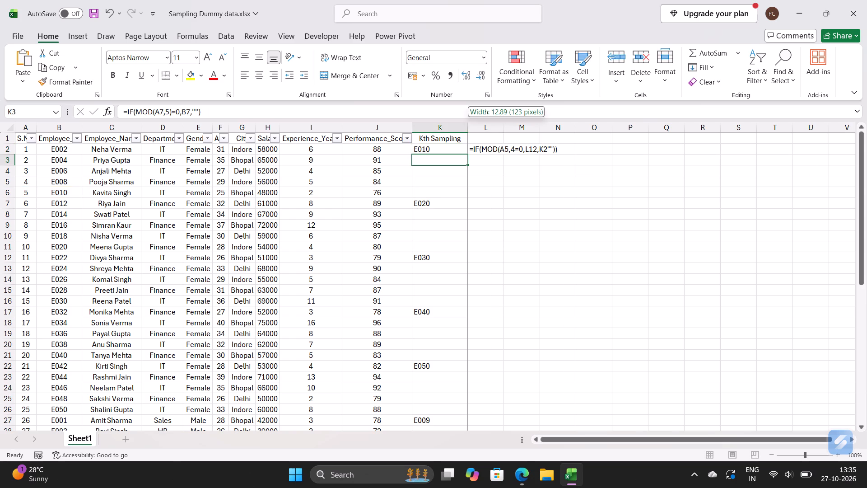
left_click_drag(472, 123, 497, 122)
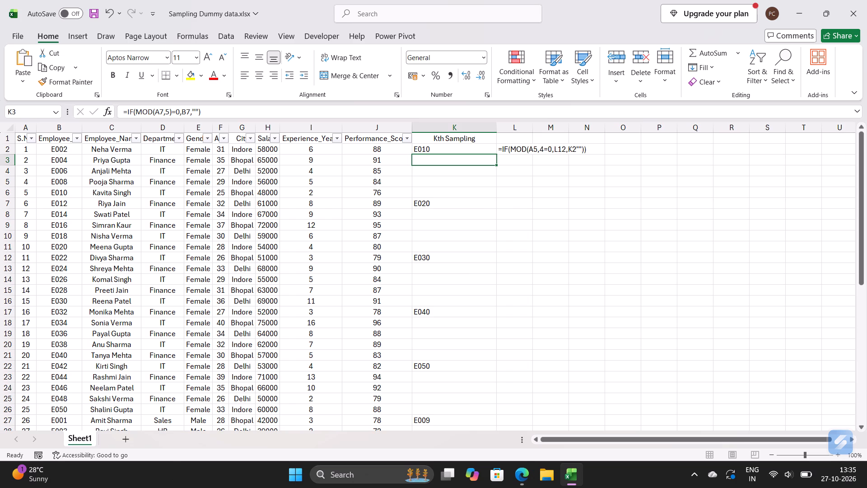
left_click(544, 148)
left_click(544, 148)
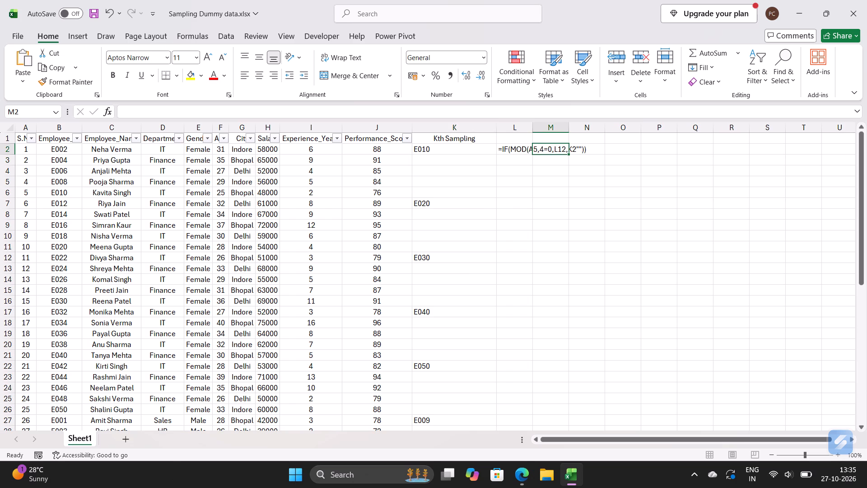
left_click_drag(531, 124, 595, 121)
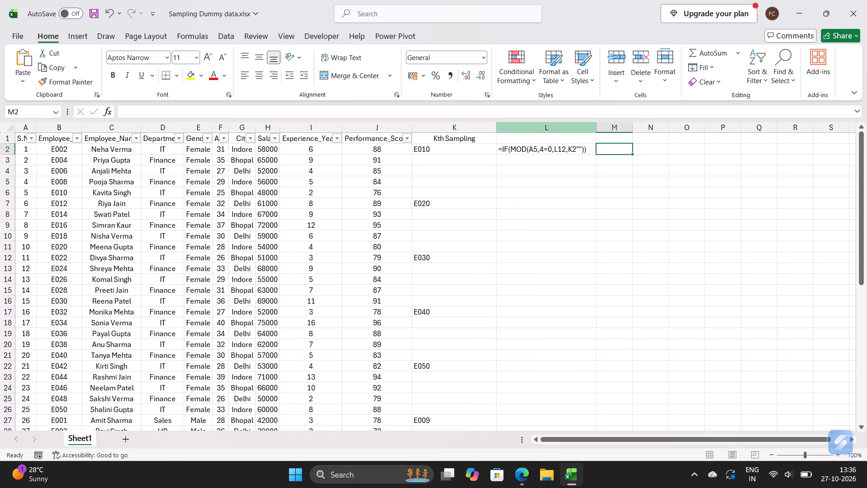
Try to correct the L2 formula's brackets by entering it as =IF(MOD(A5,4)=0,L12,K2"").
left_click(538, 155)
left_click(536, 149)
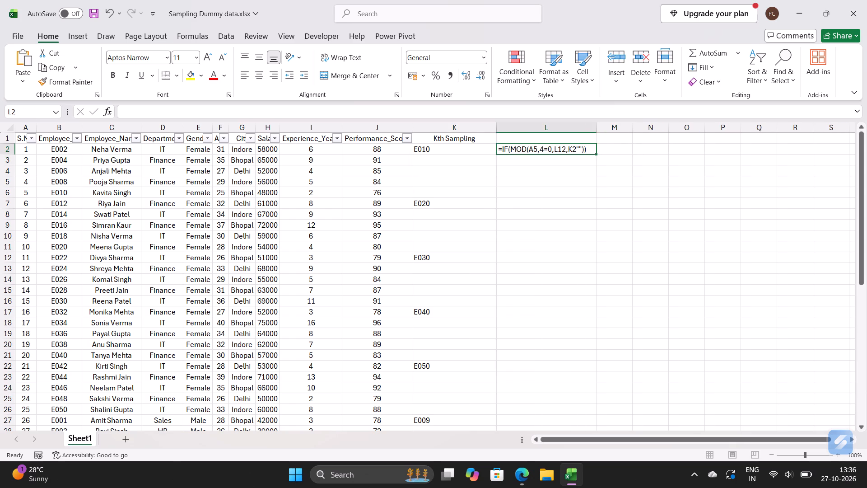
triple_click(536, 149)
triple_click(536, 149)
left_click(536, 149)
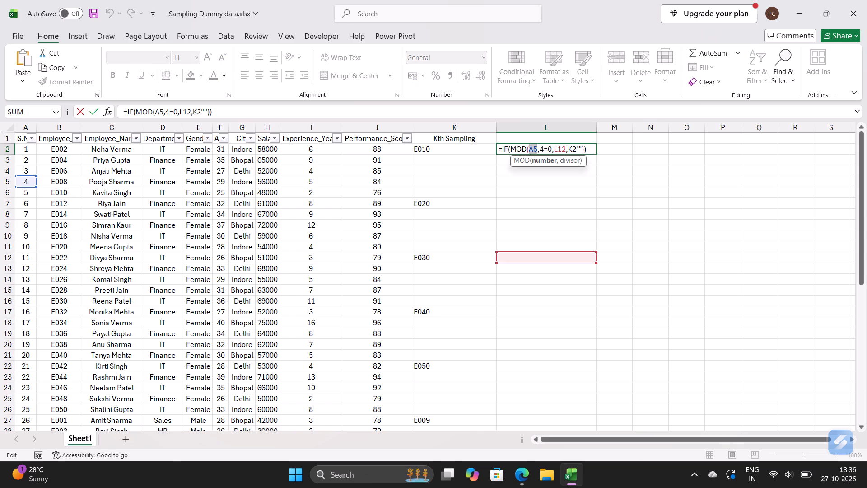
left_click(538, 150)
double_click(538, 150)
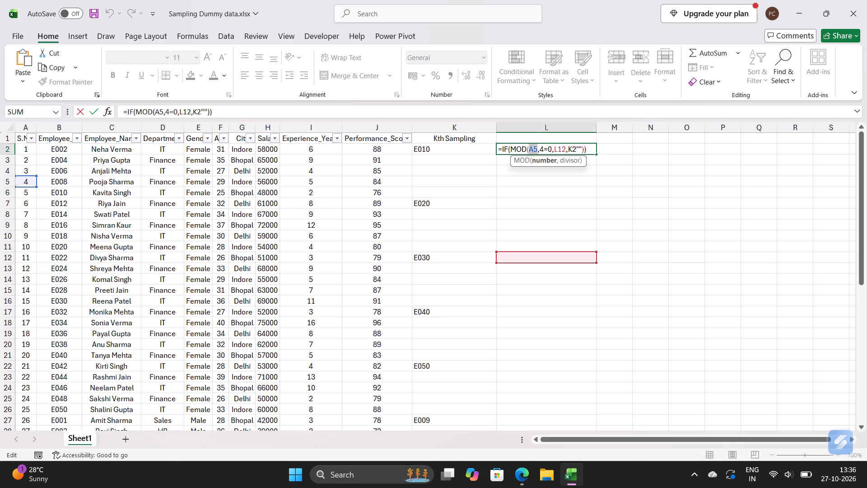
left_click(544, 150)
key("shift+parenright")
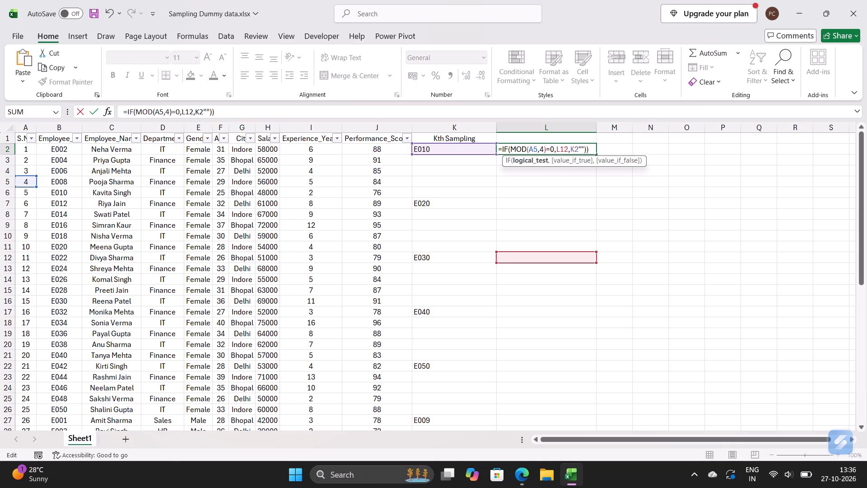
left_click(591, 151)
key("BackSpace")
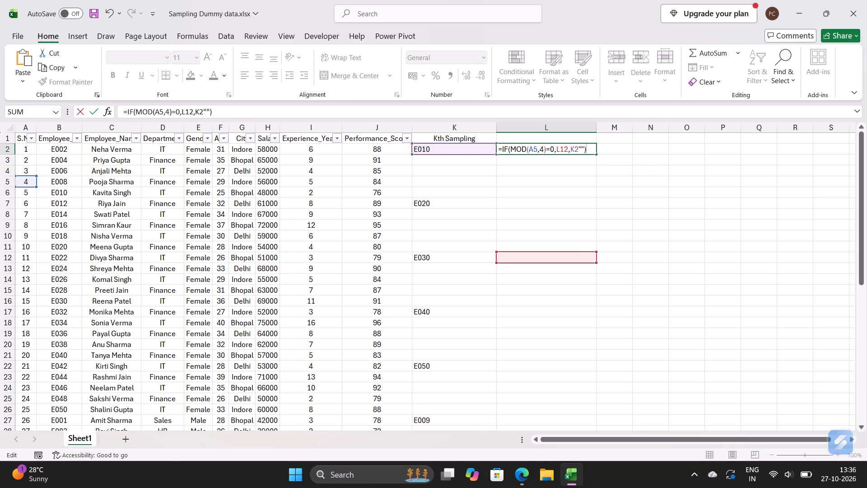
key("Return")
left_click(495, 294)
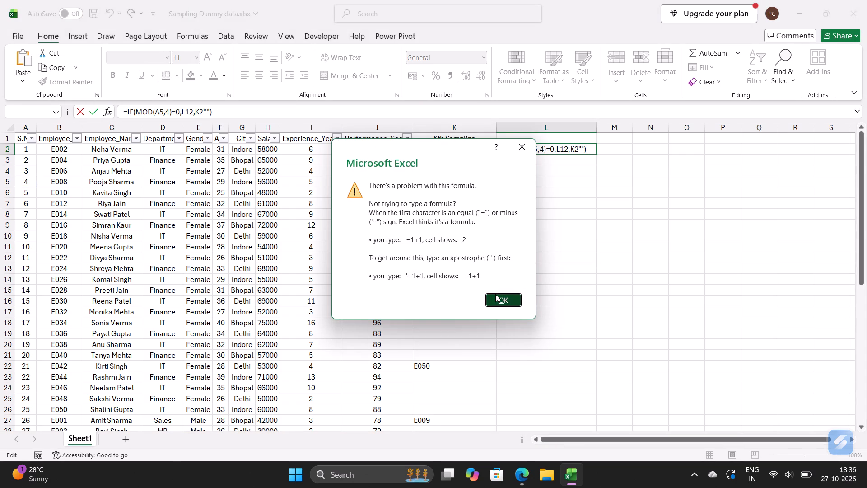
Clear the faulty L2 formula and rebuild it as =IF(MOD(A5,4)=0,C5,"") to return every fourth employee's name.
triple_click(535, 149)
triple_click(535, 149)
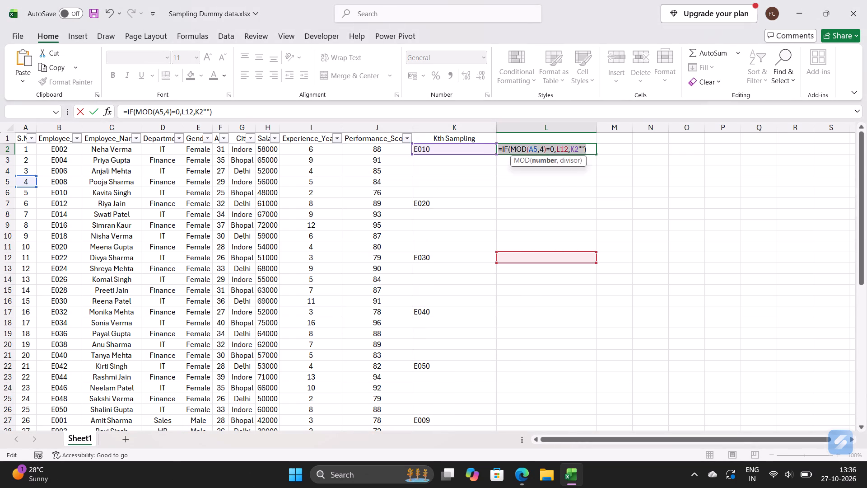
left_click(535, 149)
key("BackSpace")
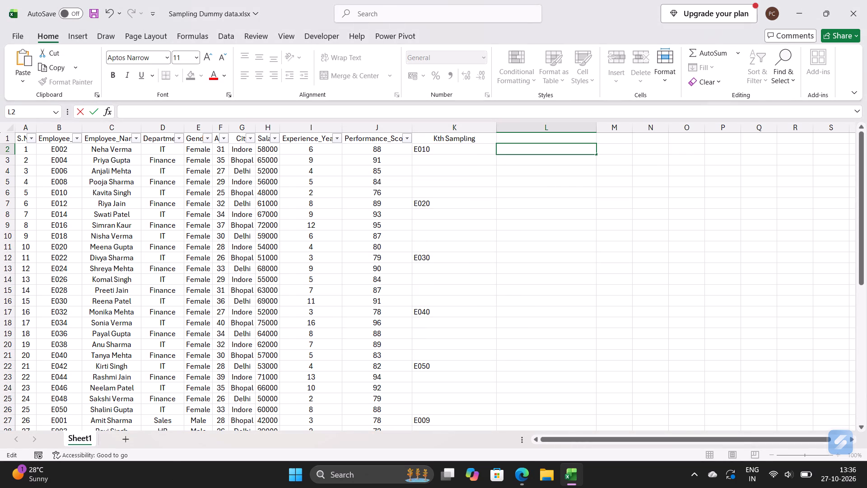
key("shift+i")
key("BackSpace")
type("=I")
key("f")
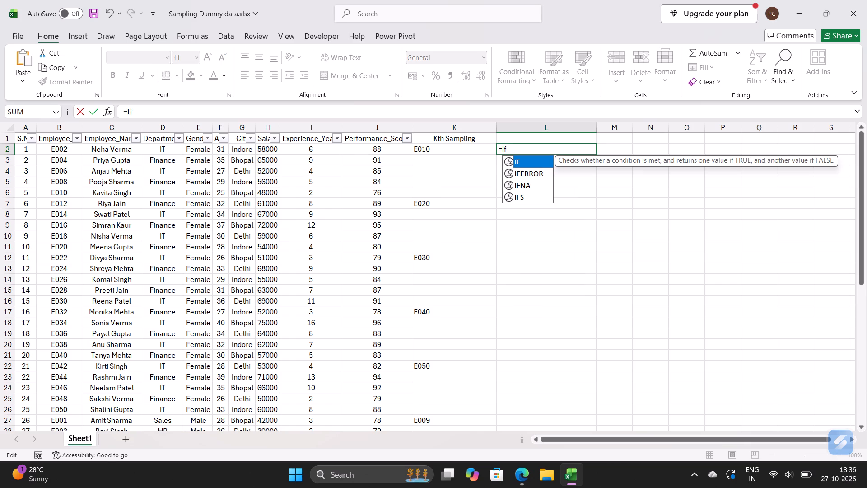
key("Tab")
type("Mod")
key("BackSpace")
key("BackSpace")
type("OD")
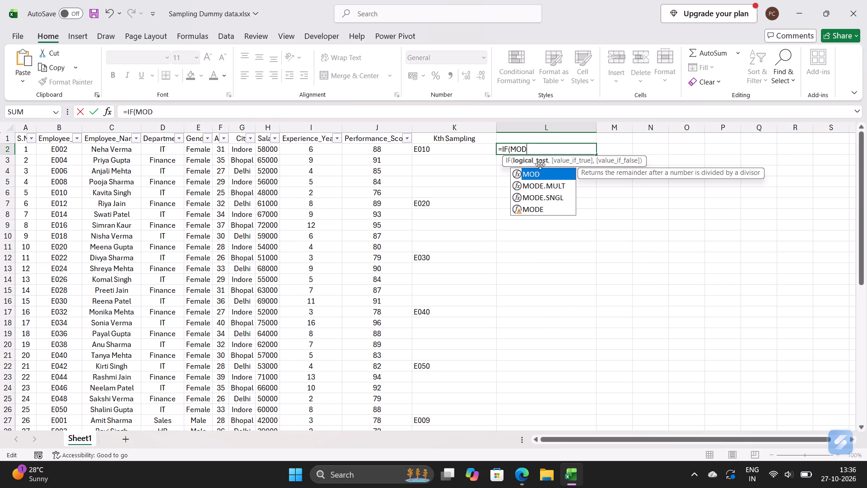
key("Tab")
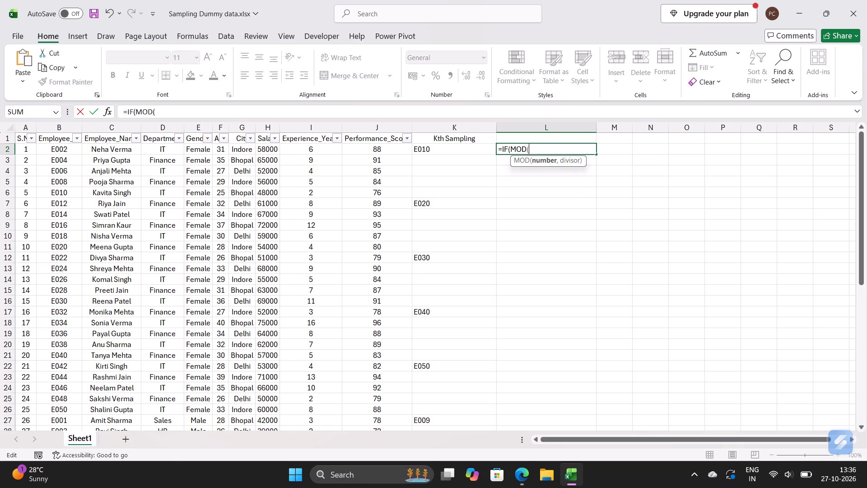
left_click(21, 183)
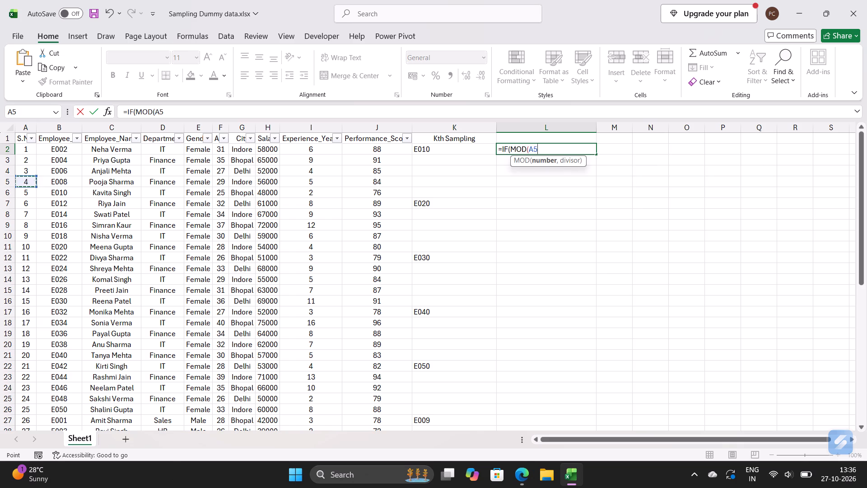
key("comma")
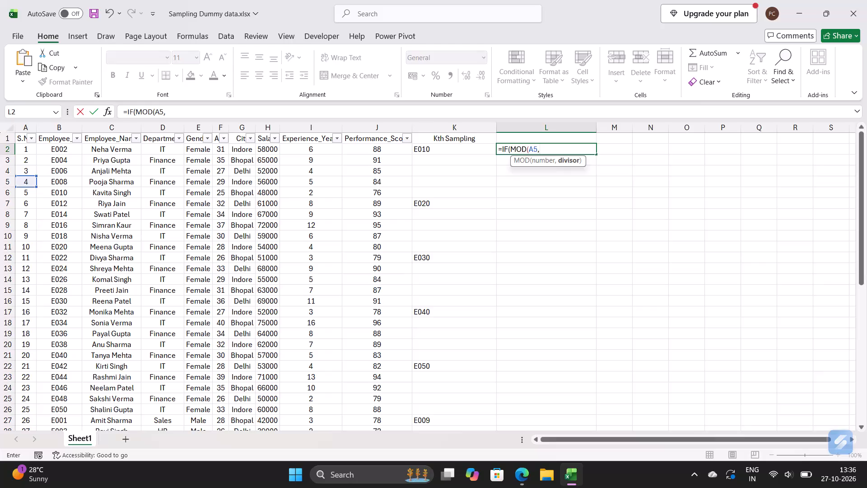
key("4")
key("shift+parenright")
type("=0")
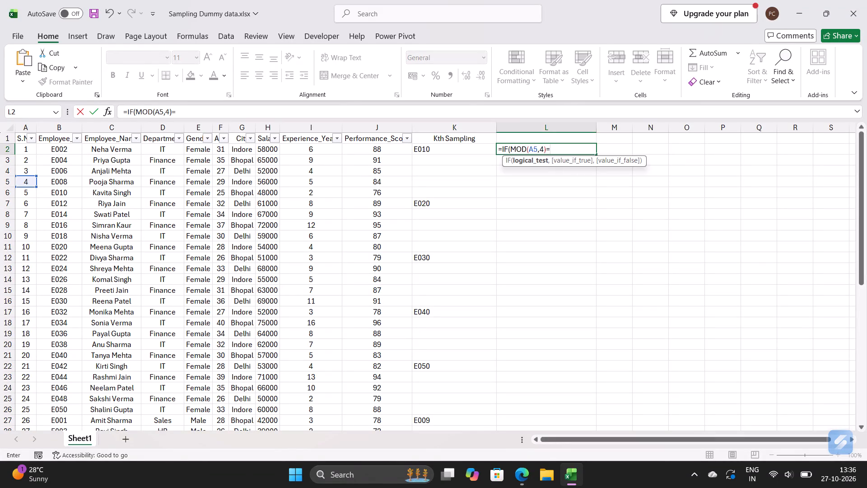
key("comma")
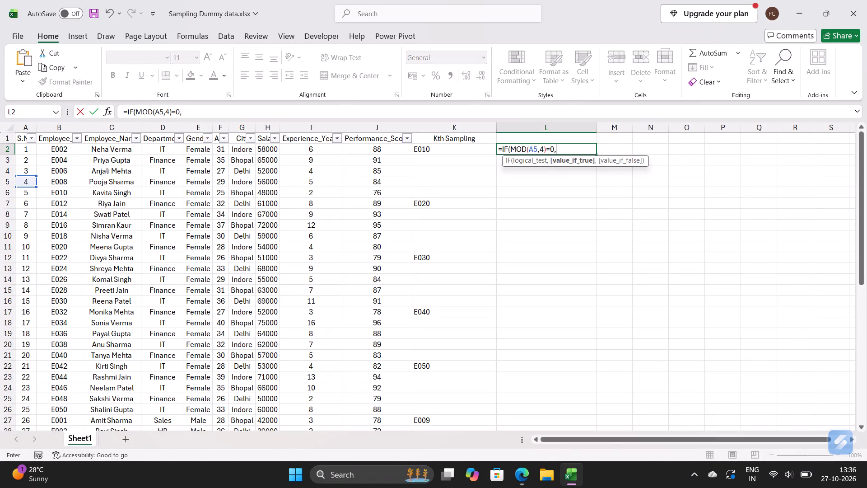
left_click(114, 181)
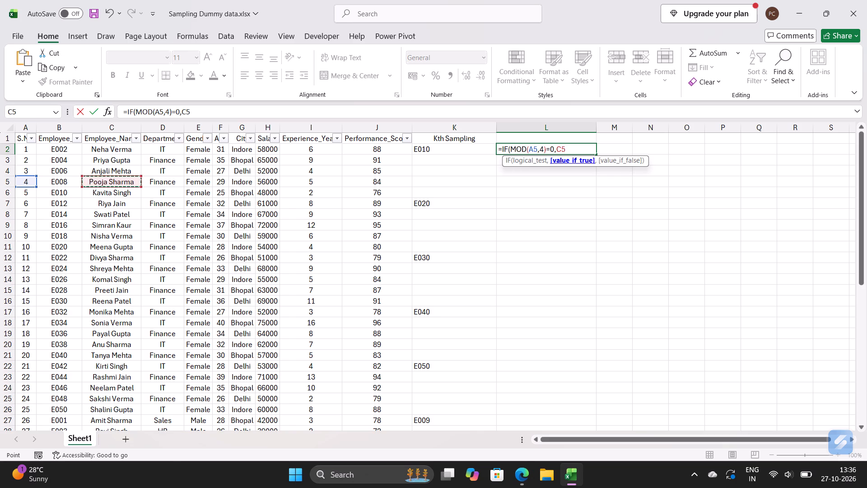
type(",\"\"")
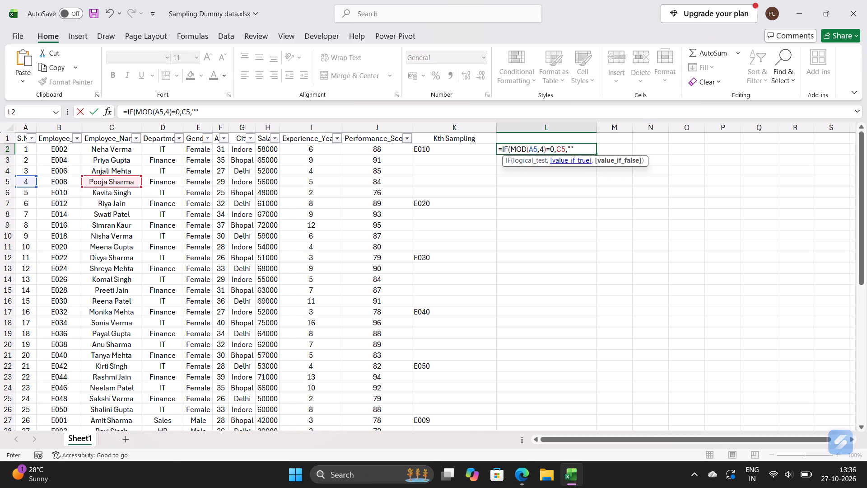
key("shift+parenright")
key("Return")
Fill the L2 formula down column L to the last data row, L51.
left_click(555, 148)
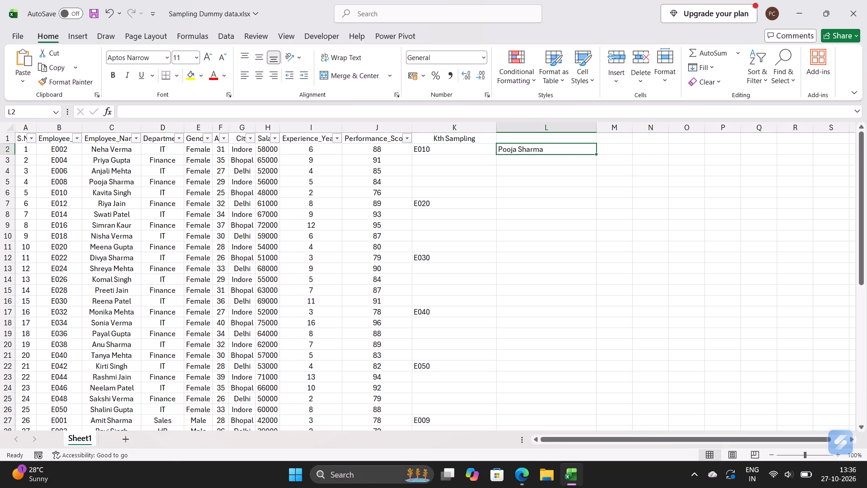
left_click_drag(595, 153, 608, 268)
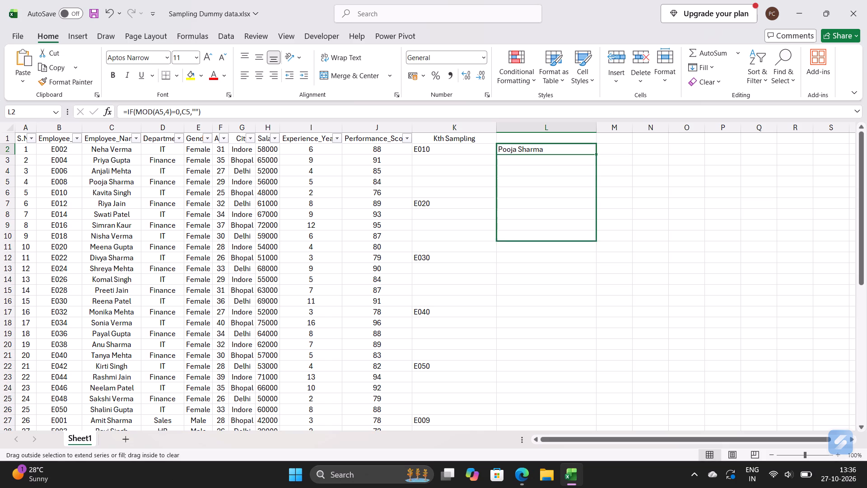
left_click_drag(608, 268, 585, 463)
scroll(600, 391, "up", 1)
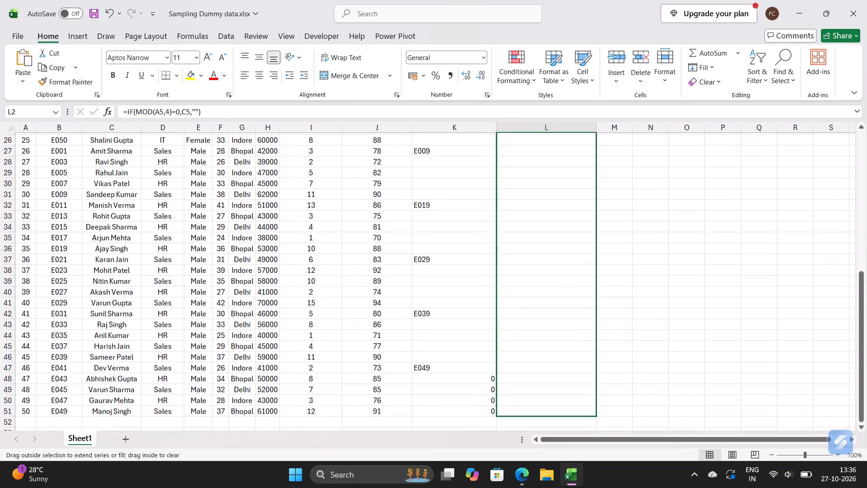
left_click_drag(585, 463, 571, 368)
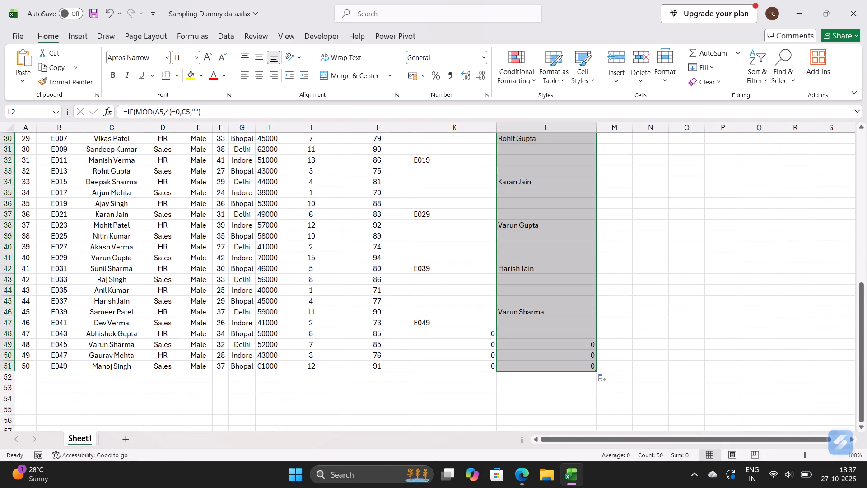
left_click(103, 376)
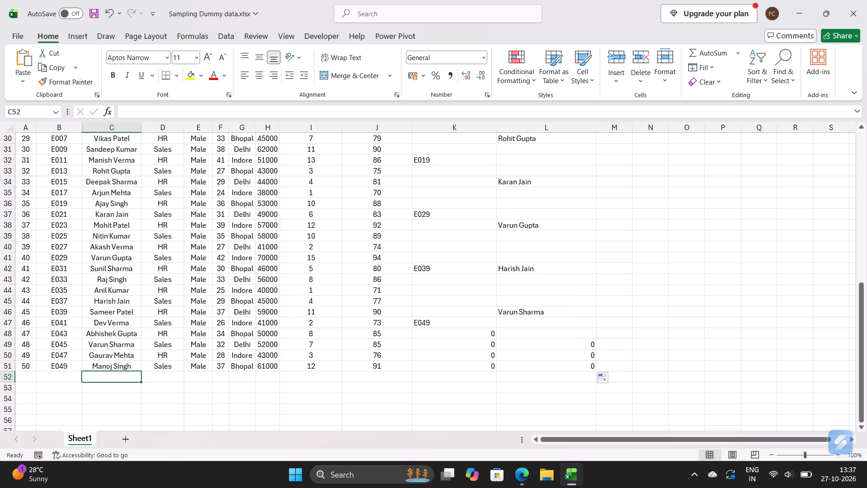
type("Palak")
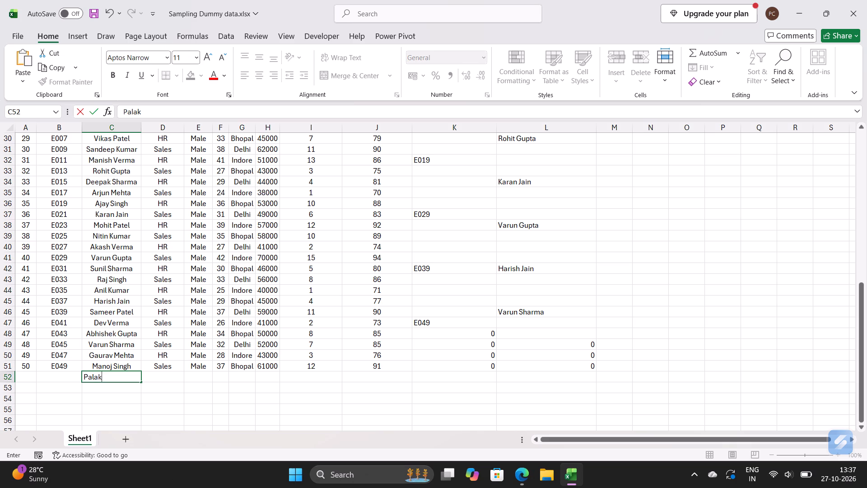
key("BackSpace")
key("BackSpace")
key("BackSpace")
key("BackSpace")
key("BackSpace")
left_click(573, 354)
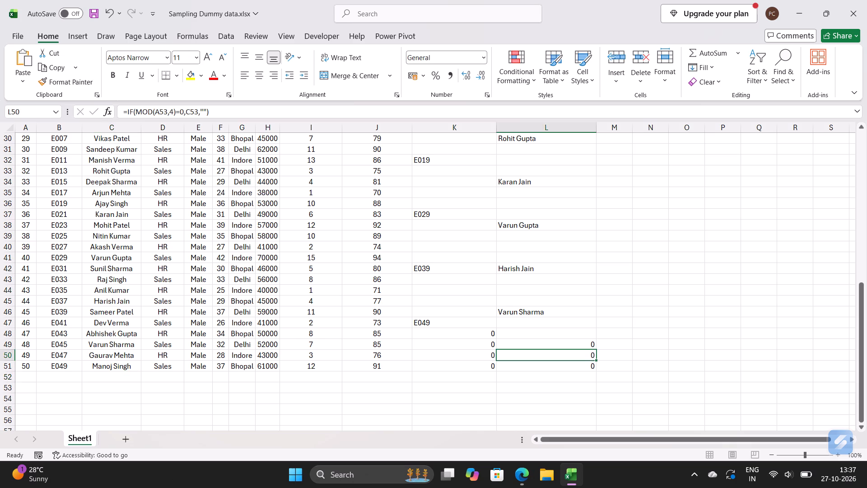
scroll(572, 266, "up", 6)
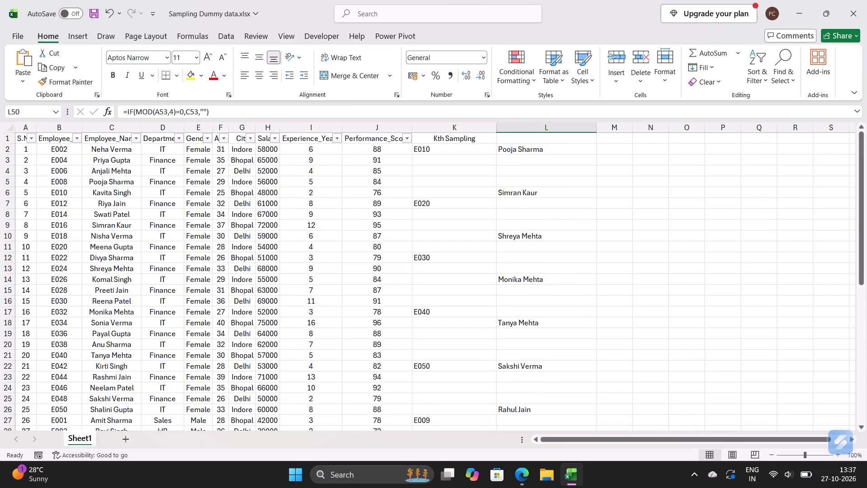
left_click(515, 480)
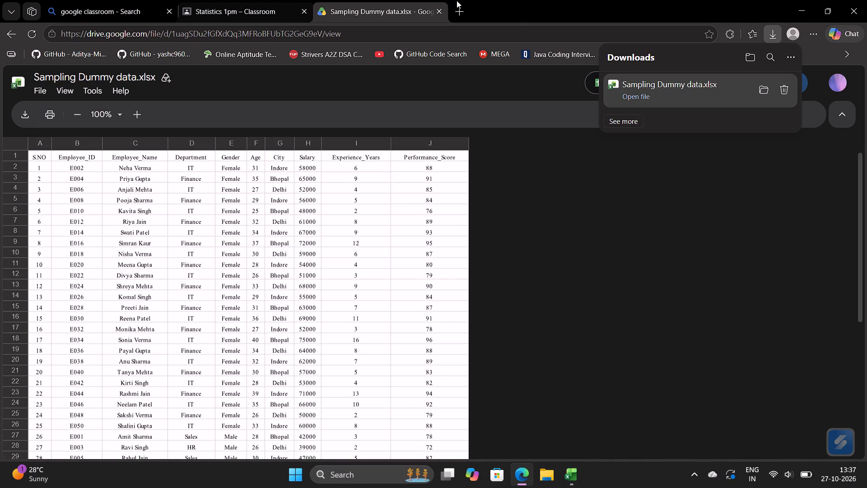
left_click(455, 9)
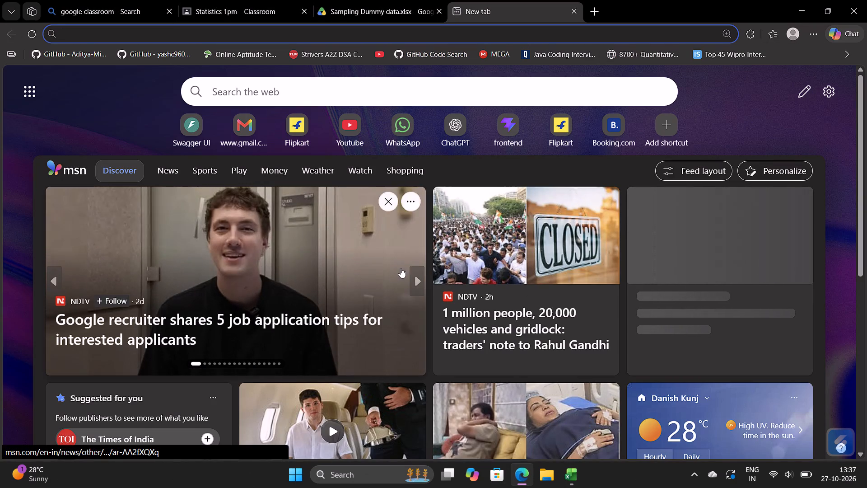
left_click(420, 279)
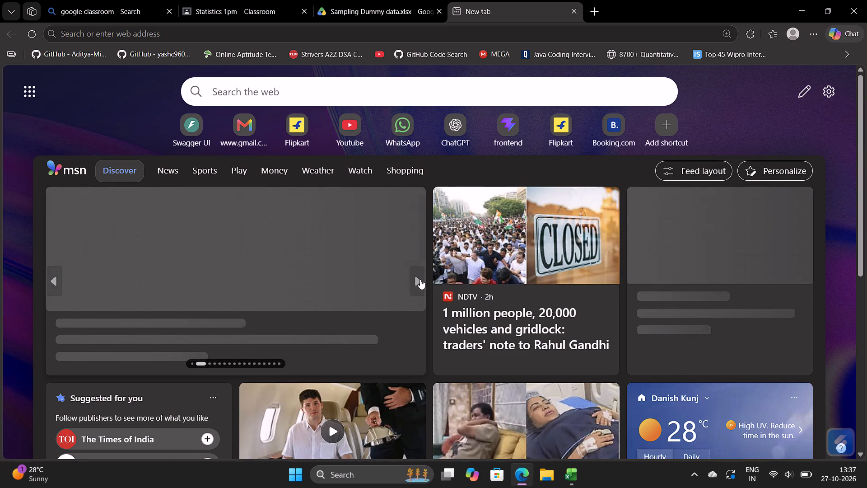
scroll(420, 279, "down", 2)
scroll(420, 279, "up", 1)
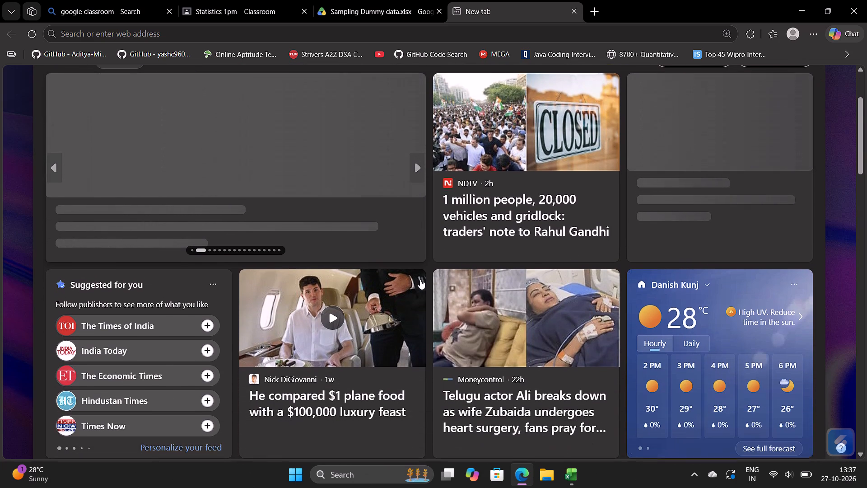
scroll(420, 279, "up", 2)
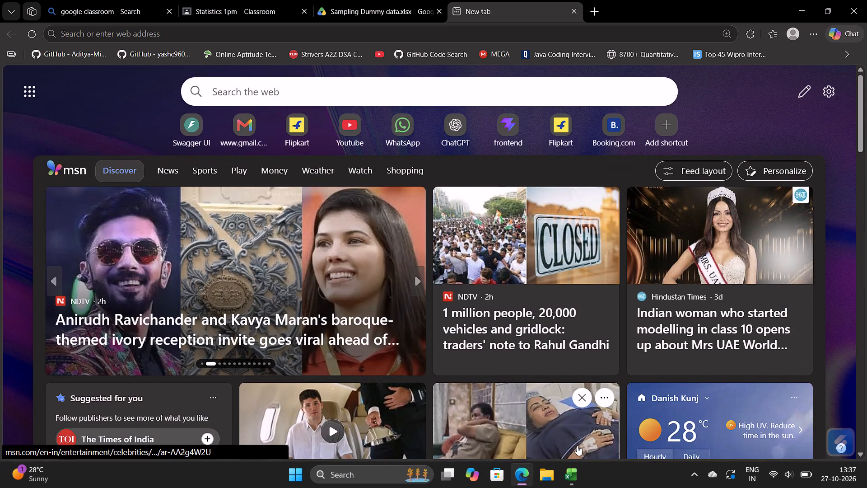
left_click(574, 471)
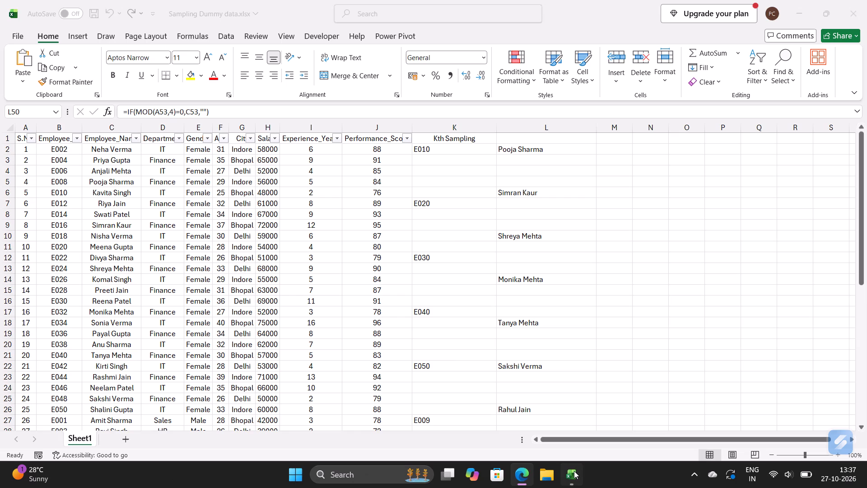
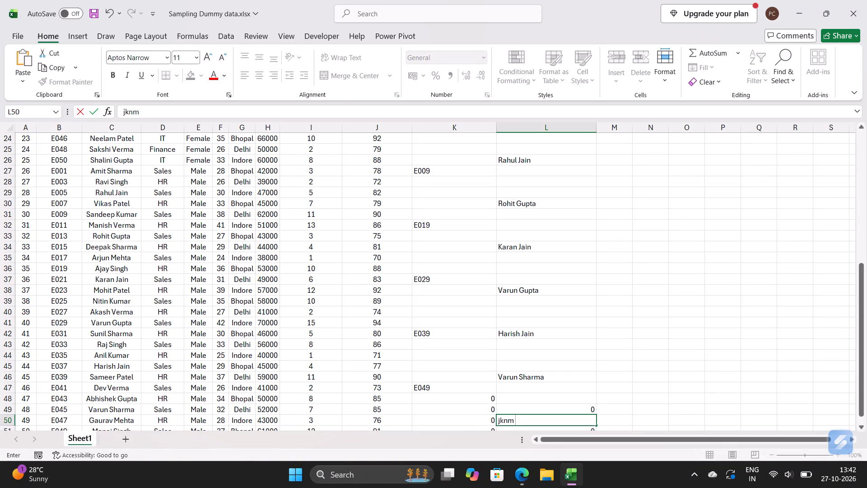
Undo the stray entry in cell L50 and restore its formula =IF(MOD(A53,4)=0,C53,"").
left_click(122, 439)
left_click(122, 439)
key("ctrl+z")
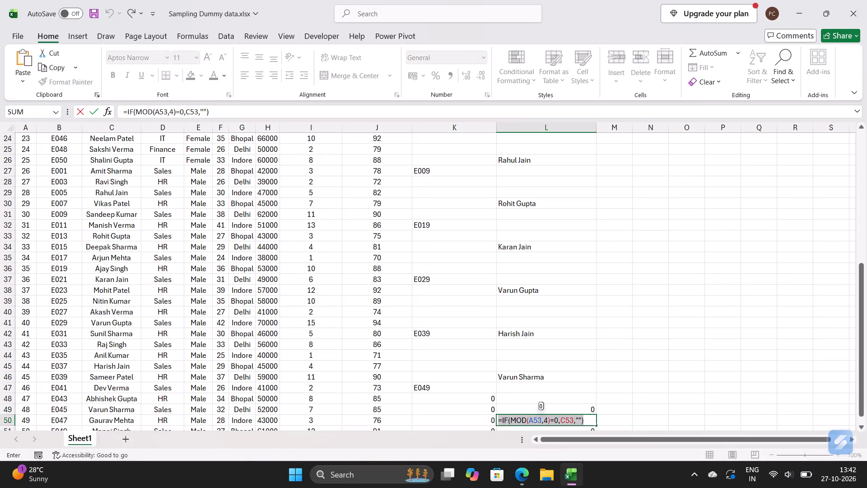
left_click(682, 346)
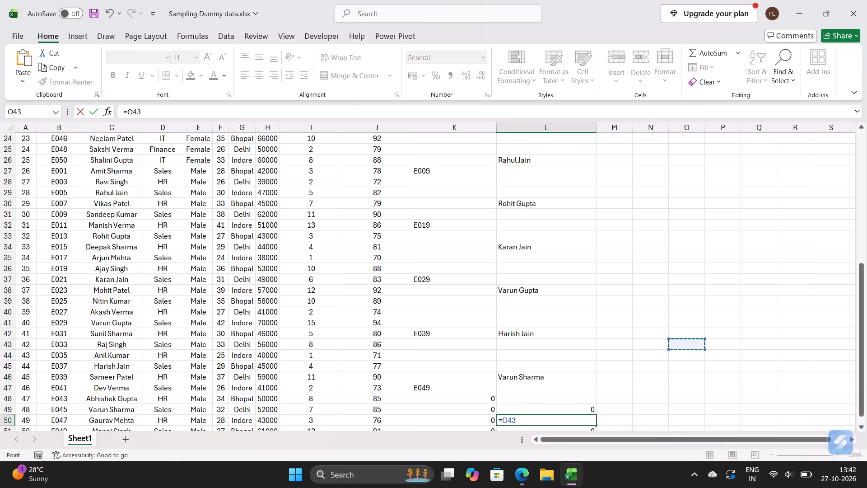
left_click(521, 420)
key("ctrl+z")
key("Return")
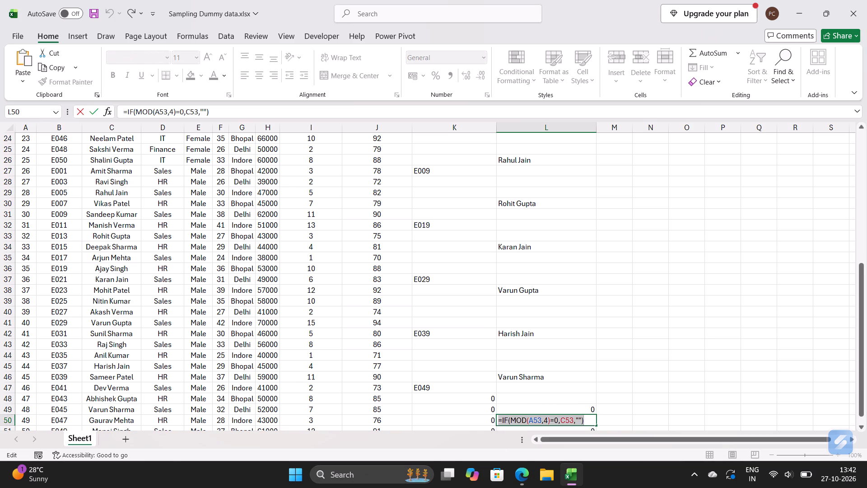
scroll(489, 412, "down", 2)
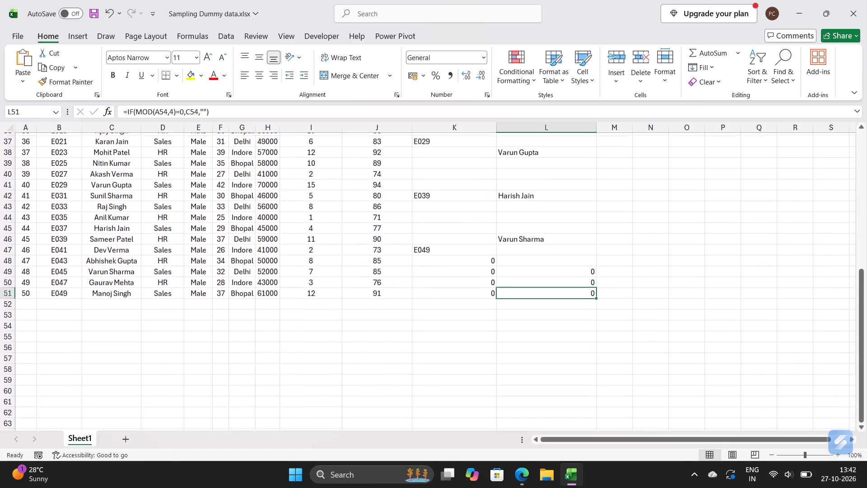
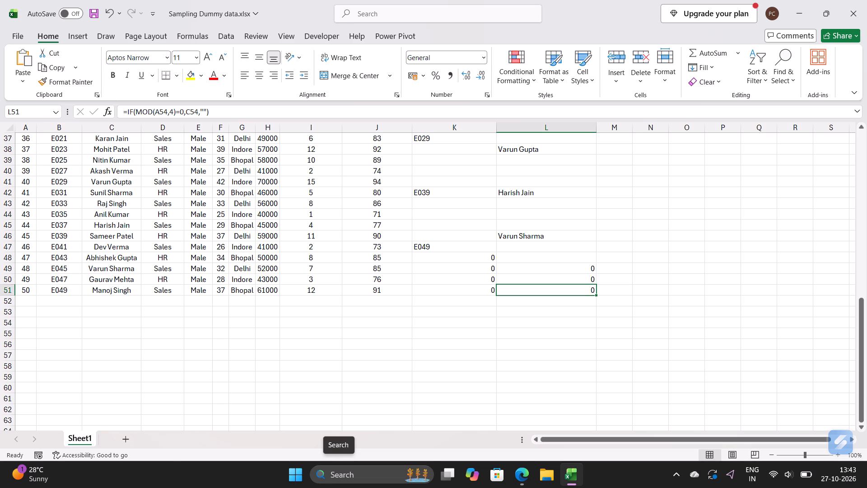
Add a new blank worksheet to the workbook.
left_click(127, 447)
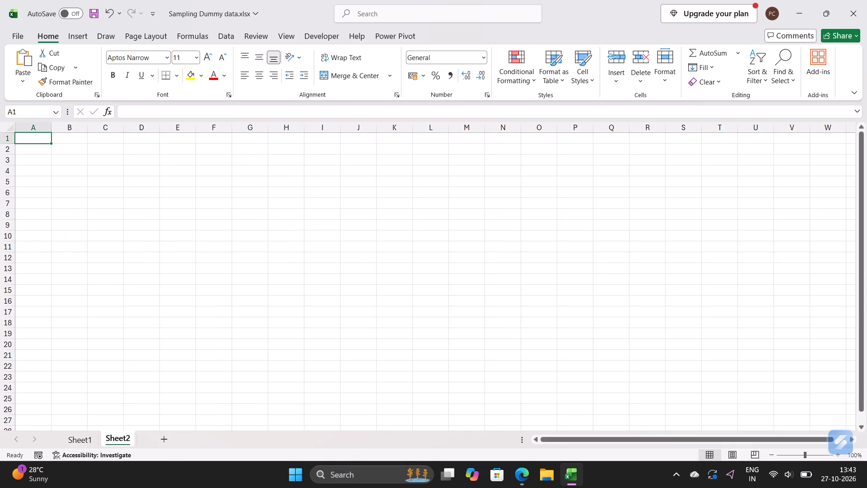
Return to Sheet1 and reapply the header-row filters so they also cover the Kth Sampling column and column L.
left_click(81, 436)
scroll(450, 244, "up", 4)
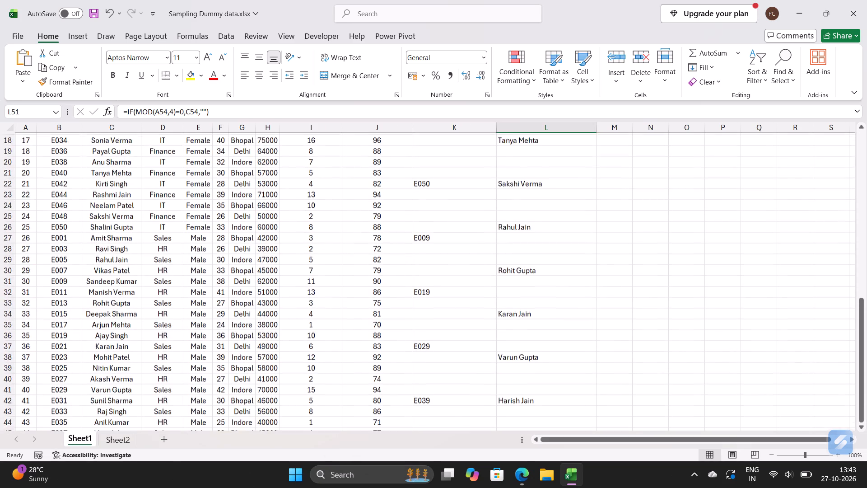
scroll(450, 244, "up", 4)
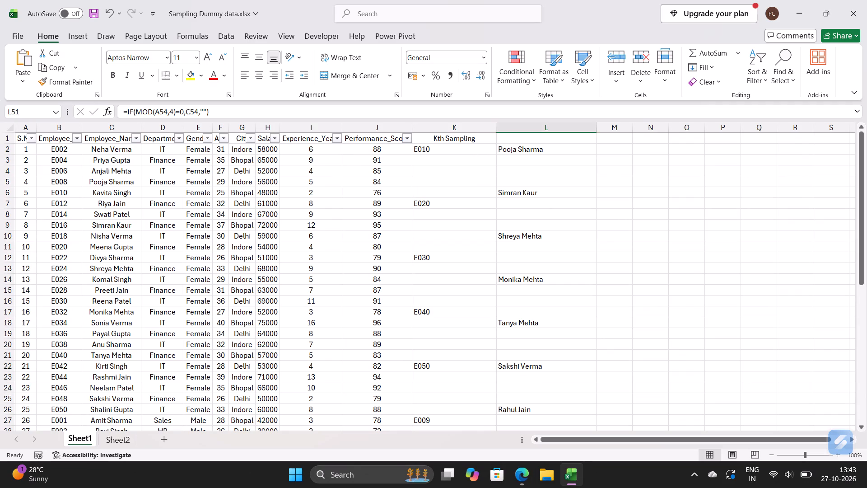
left_click(443, 139)
left_click(443, 139)
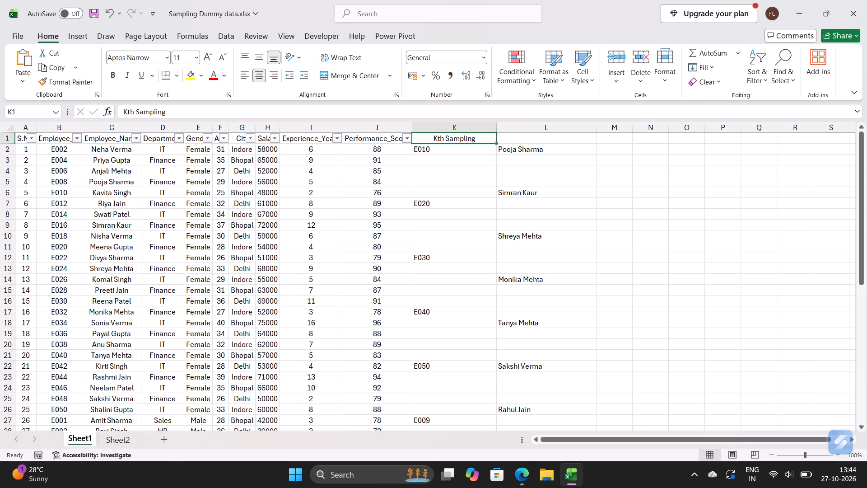
left_click(442, 142)
type("dff")
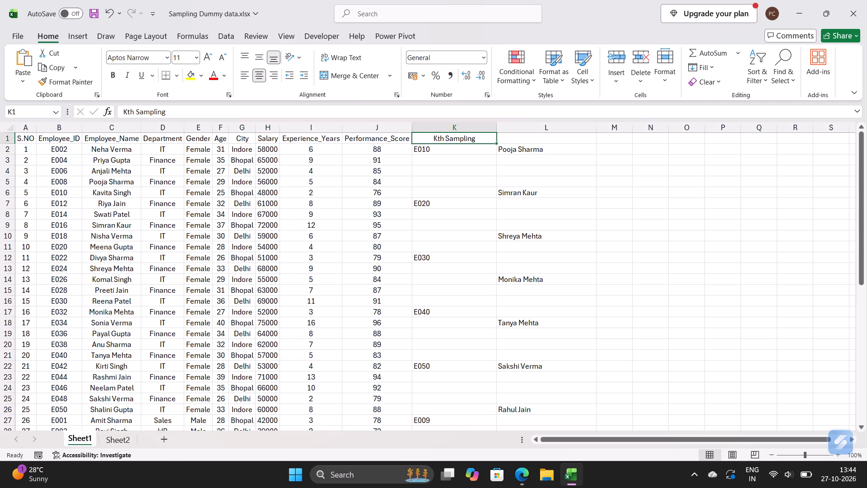
type("dff")
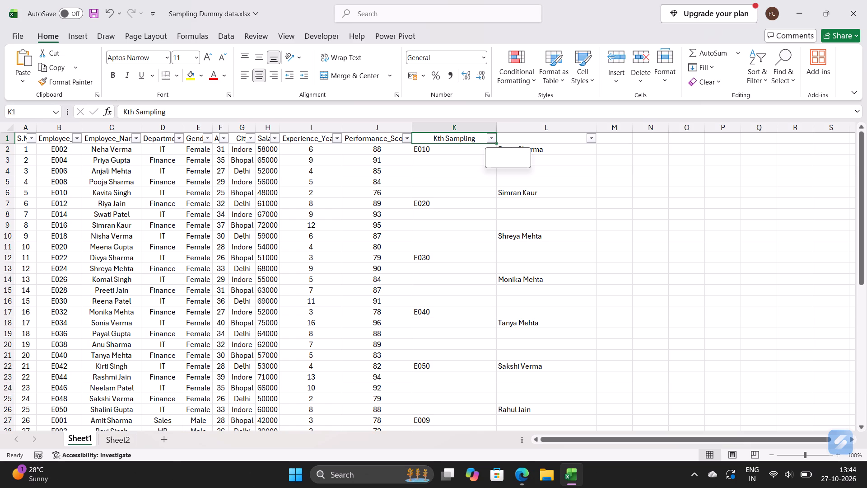
Examine the values available in the Kth Sampling column's filter list.
left_click(488, 138)
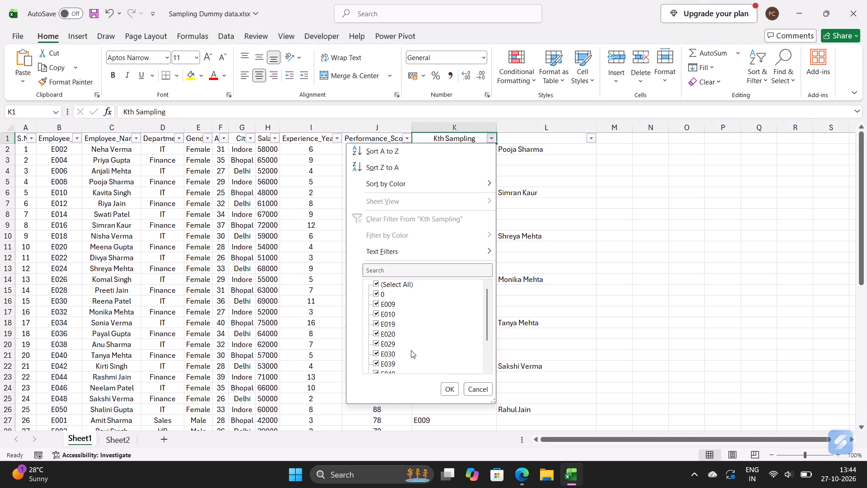
scroll(411, 350, "down", 2)
left_click(655, 246)
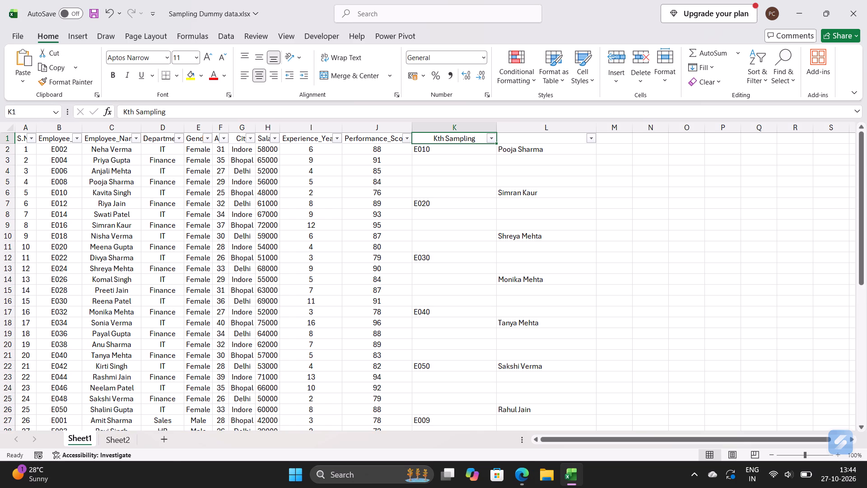
left_click(490, 139)
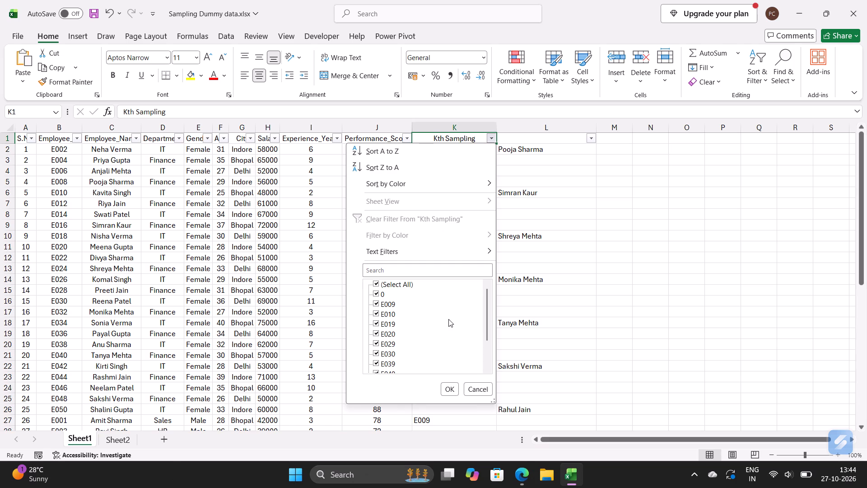
scroll(429, 324, "down", 2)
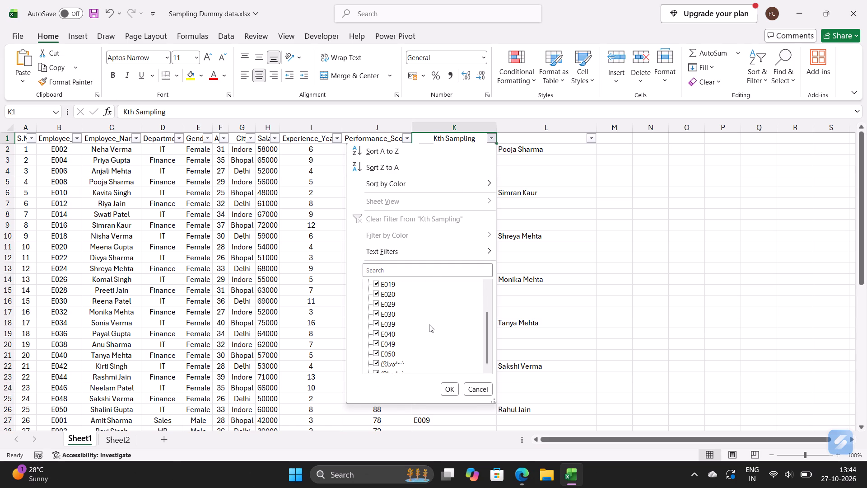
scroll(429, 324, "up", 2)
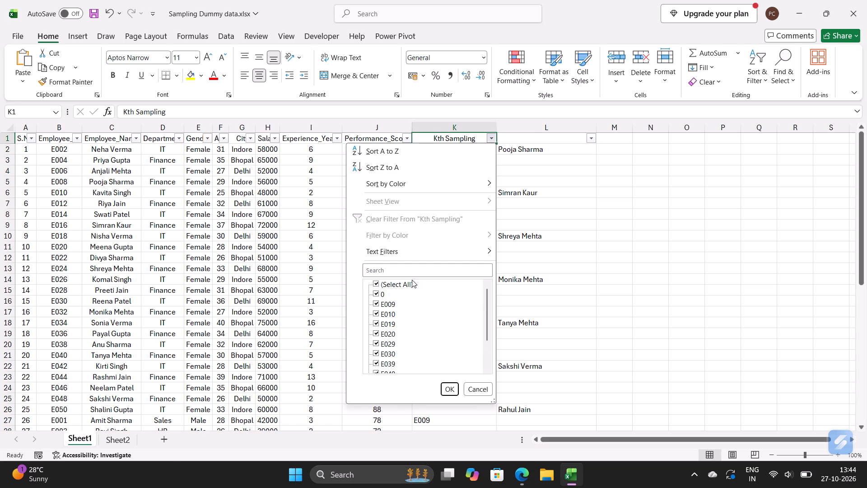
left_click(656, 182)
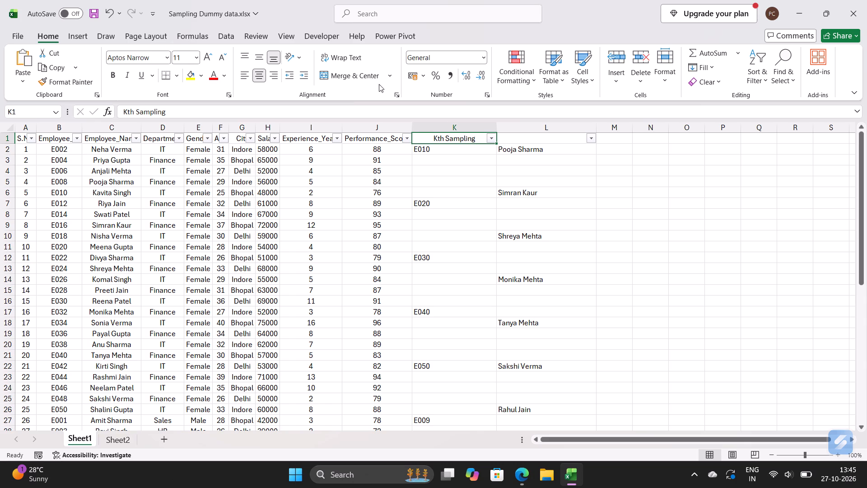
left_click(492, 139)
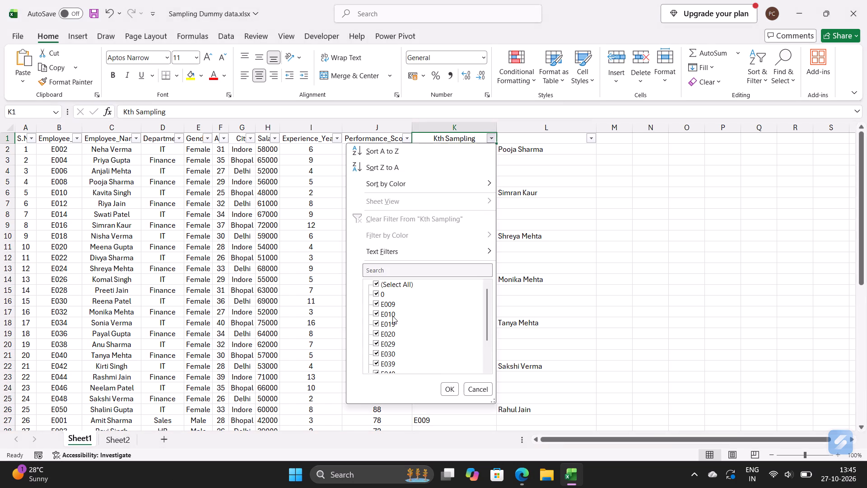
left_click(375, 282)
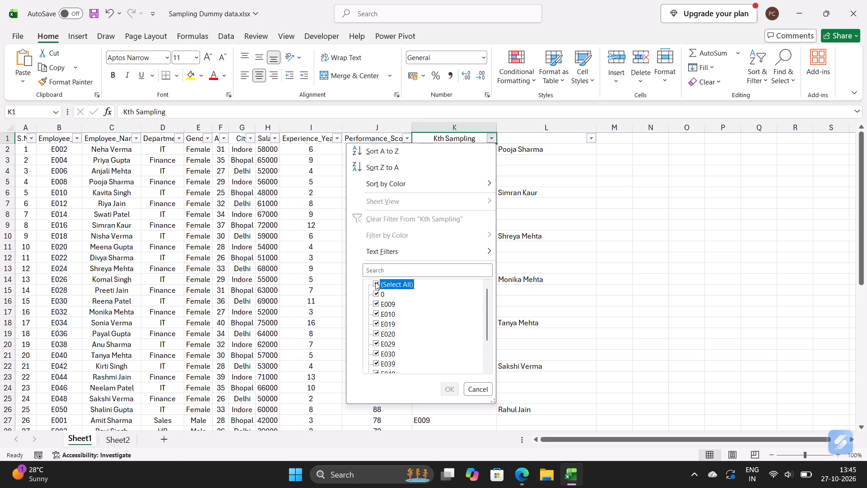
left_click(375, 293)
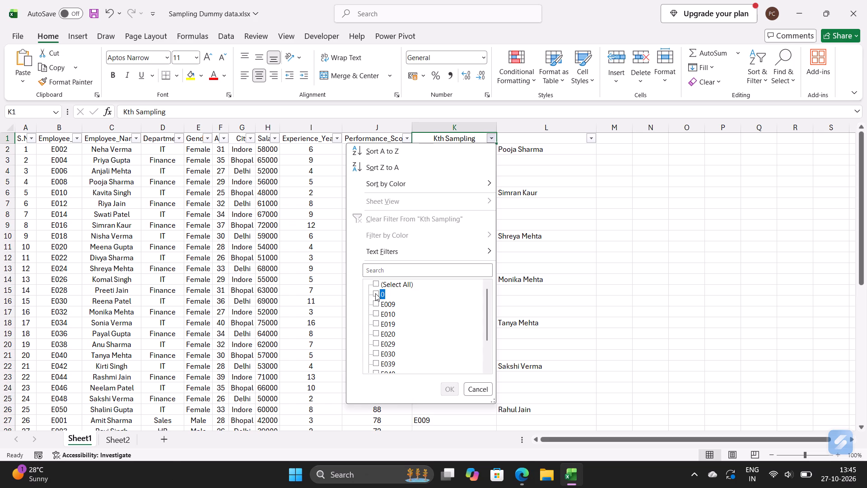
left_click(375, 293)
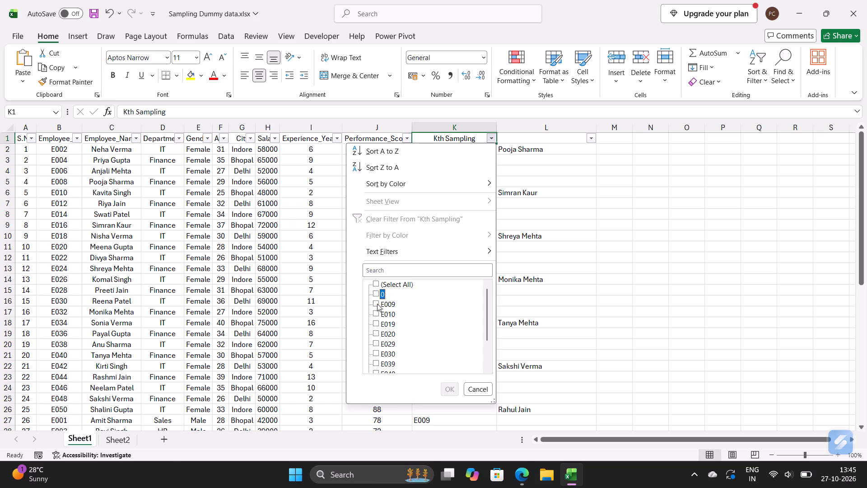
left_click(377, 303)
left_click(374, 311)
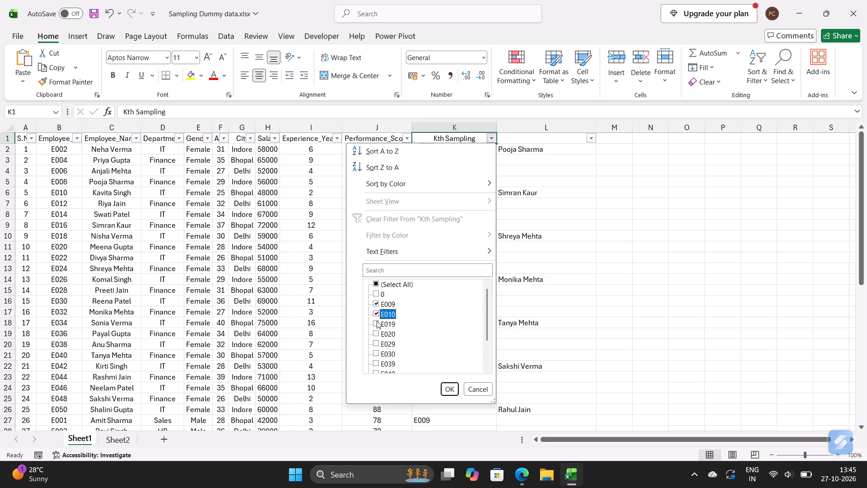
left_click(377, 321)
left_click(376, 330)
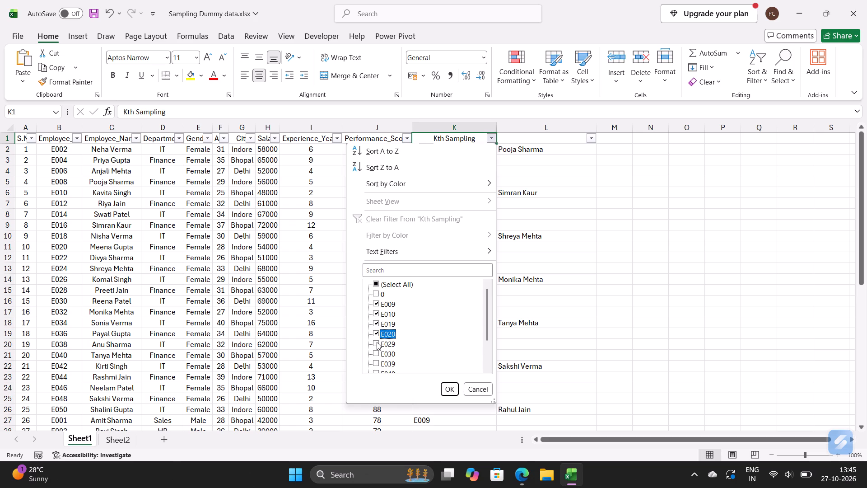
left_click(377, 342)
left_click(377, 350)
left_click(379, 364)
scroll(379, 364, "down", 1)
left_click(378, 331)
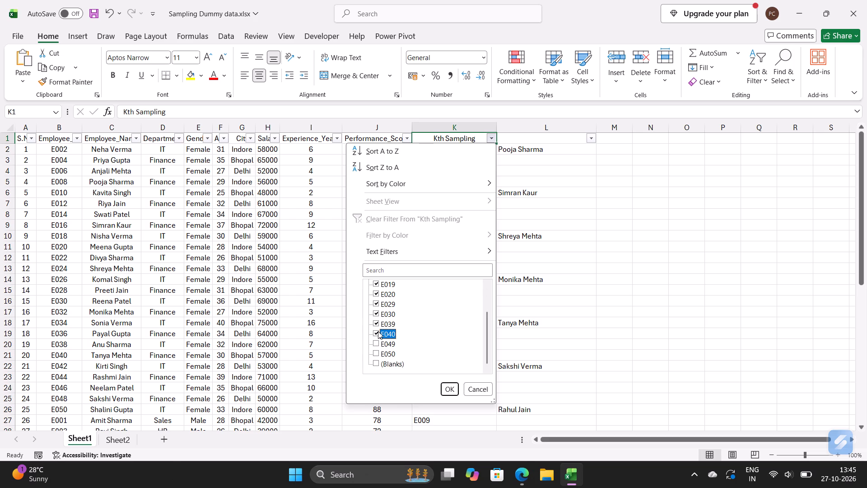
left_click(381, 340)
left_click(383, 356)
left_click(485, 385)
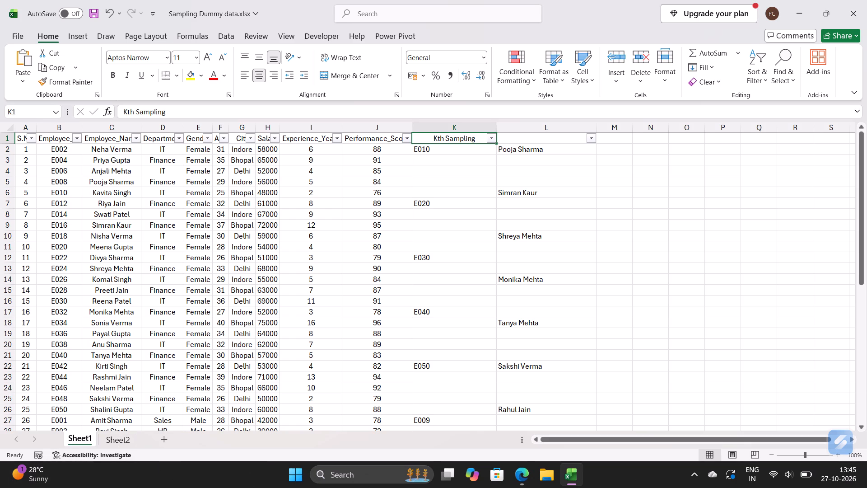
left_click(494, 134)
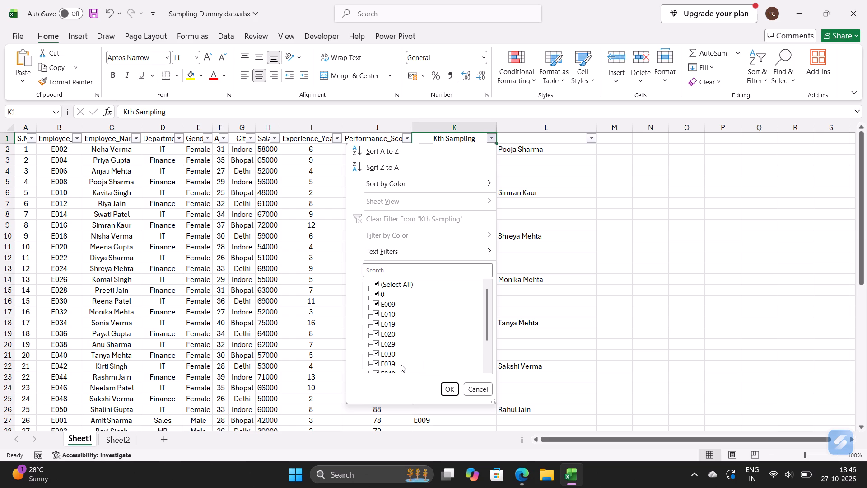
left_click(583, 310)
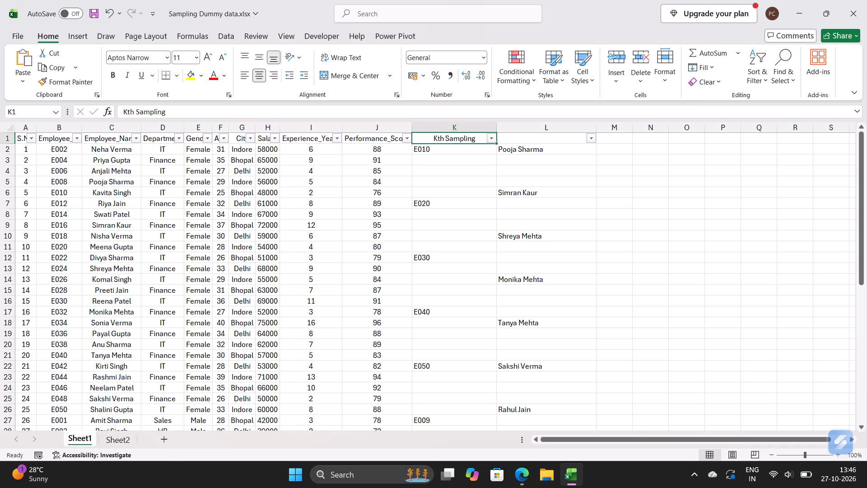
Exclude the value 0 in the Kth Sampling column's filter, keeping the employee IDs selected.
left_click(493, 138)
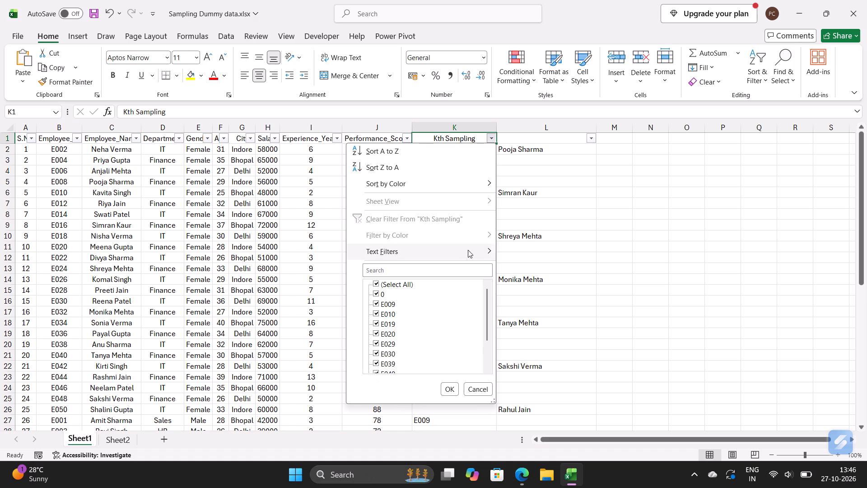
left_click(376, 283)
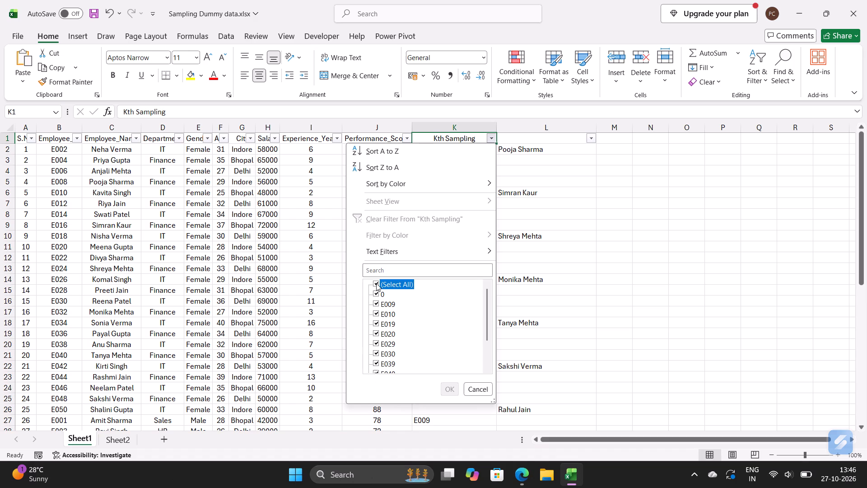
left_click(378, 283)
left_click(378, 283)
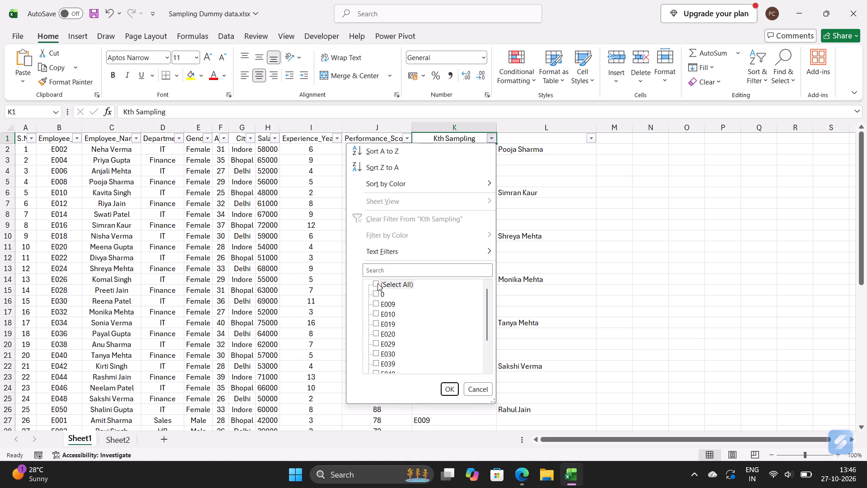
left_click(378, 295)
left_click(423, 297)
scroll(381, 356, "down", 2)
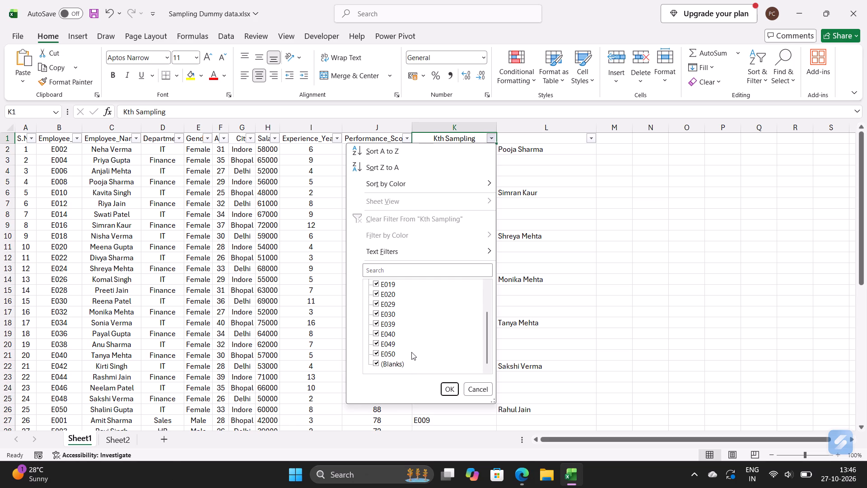
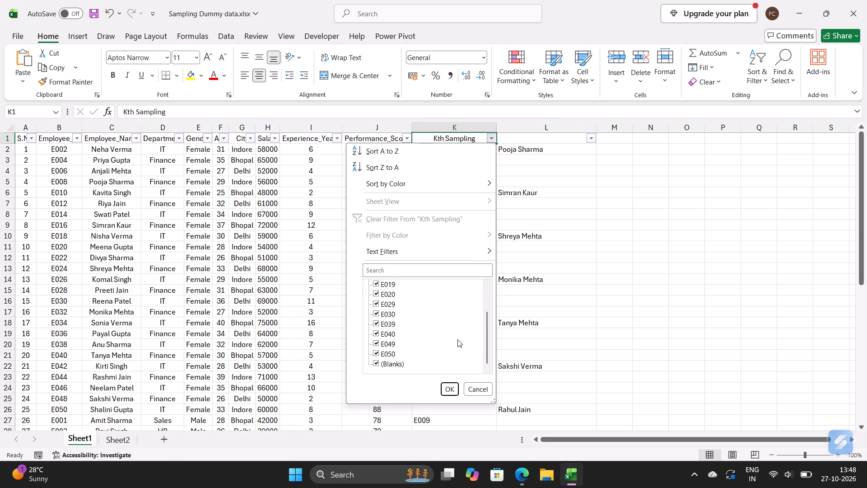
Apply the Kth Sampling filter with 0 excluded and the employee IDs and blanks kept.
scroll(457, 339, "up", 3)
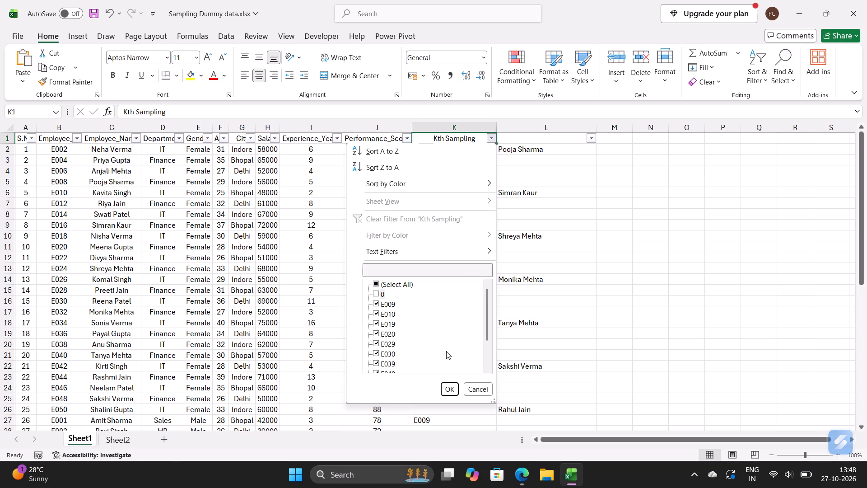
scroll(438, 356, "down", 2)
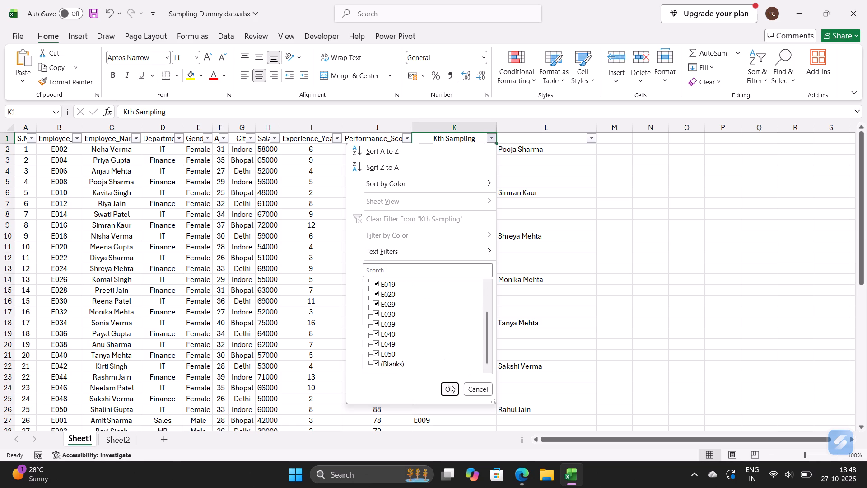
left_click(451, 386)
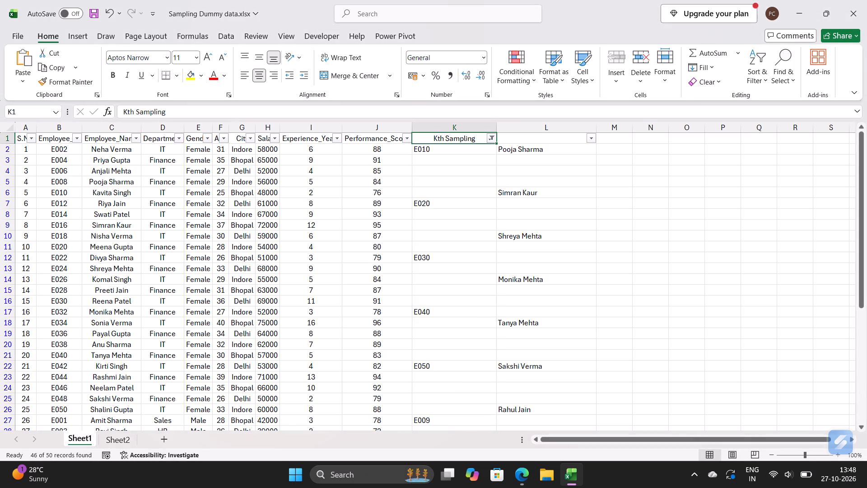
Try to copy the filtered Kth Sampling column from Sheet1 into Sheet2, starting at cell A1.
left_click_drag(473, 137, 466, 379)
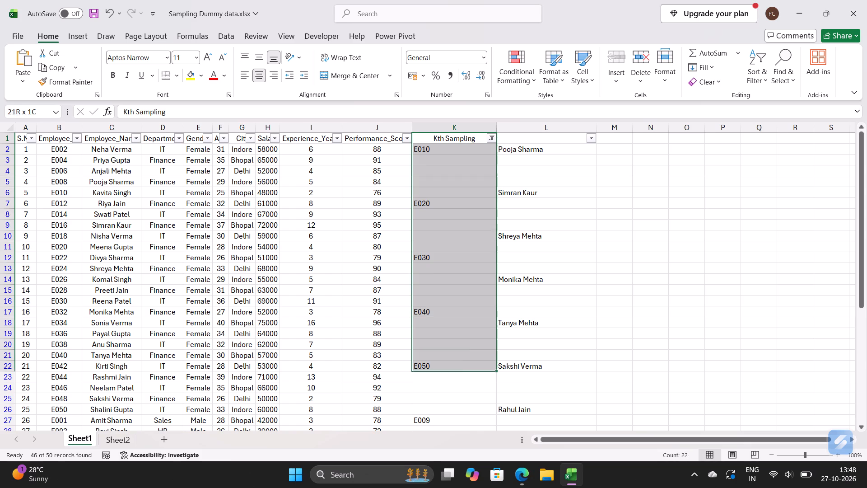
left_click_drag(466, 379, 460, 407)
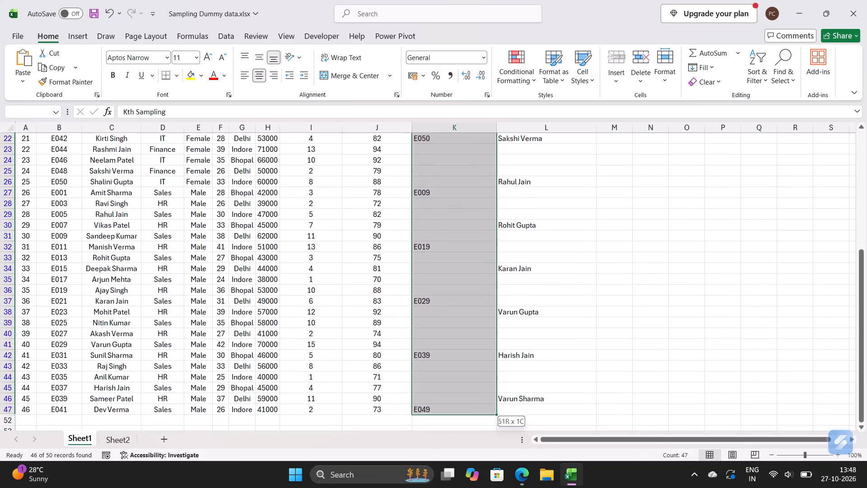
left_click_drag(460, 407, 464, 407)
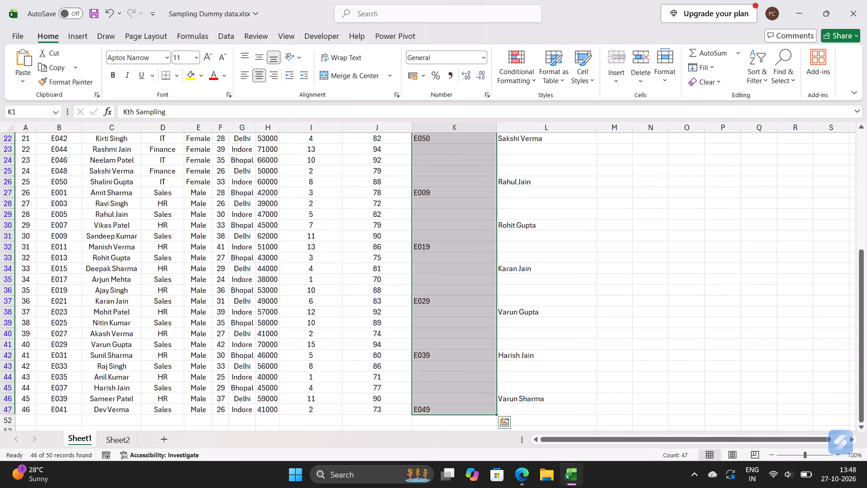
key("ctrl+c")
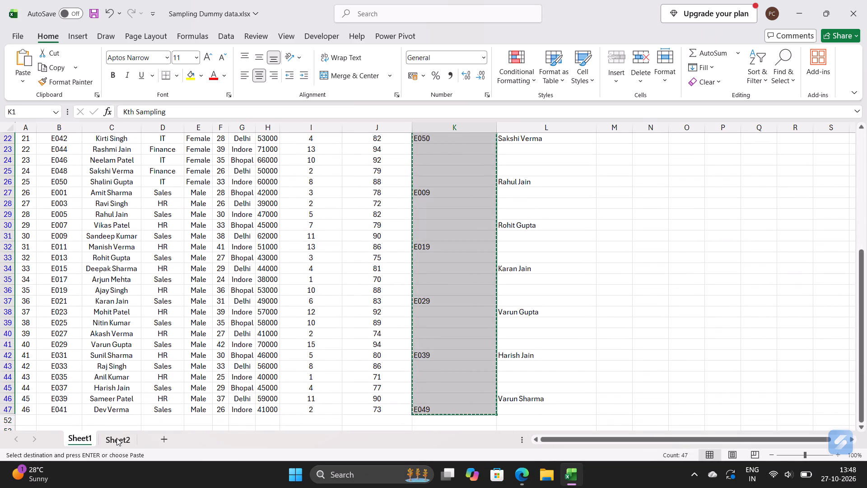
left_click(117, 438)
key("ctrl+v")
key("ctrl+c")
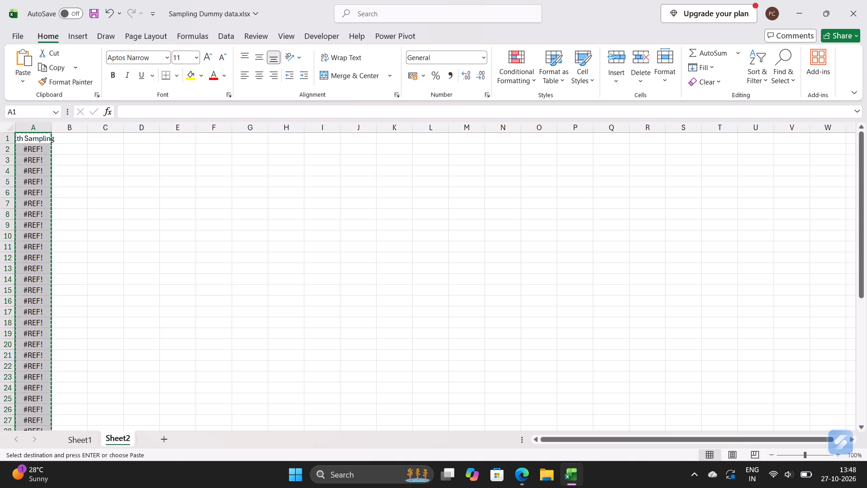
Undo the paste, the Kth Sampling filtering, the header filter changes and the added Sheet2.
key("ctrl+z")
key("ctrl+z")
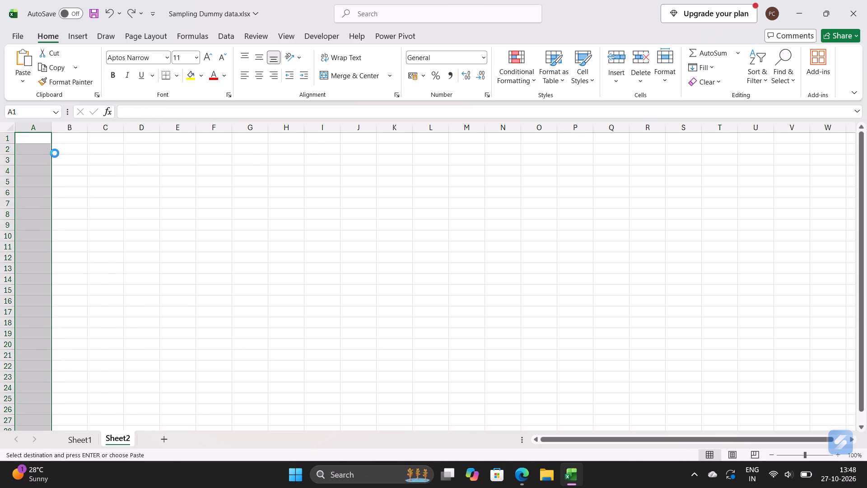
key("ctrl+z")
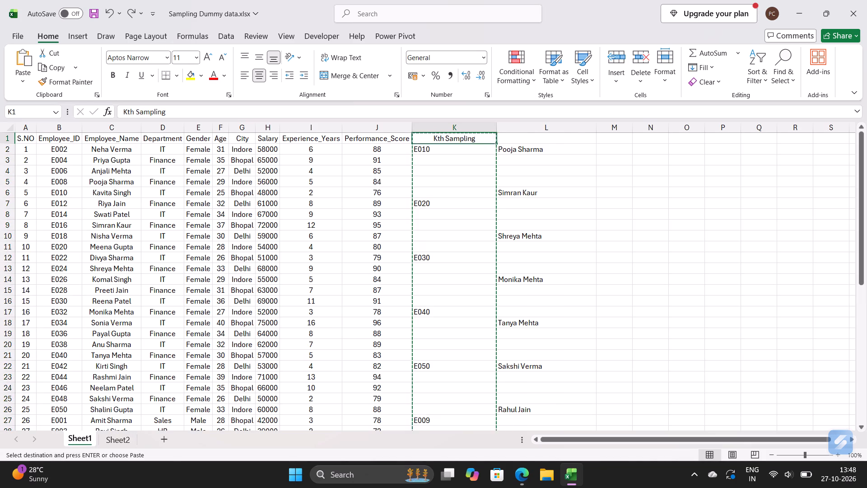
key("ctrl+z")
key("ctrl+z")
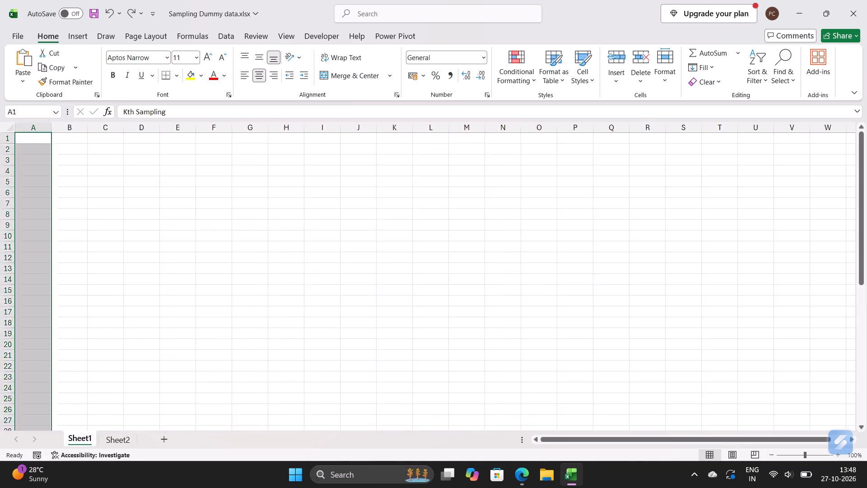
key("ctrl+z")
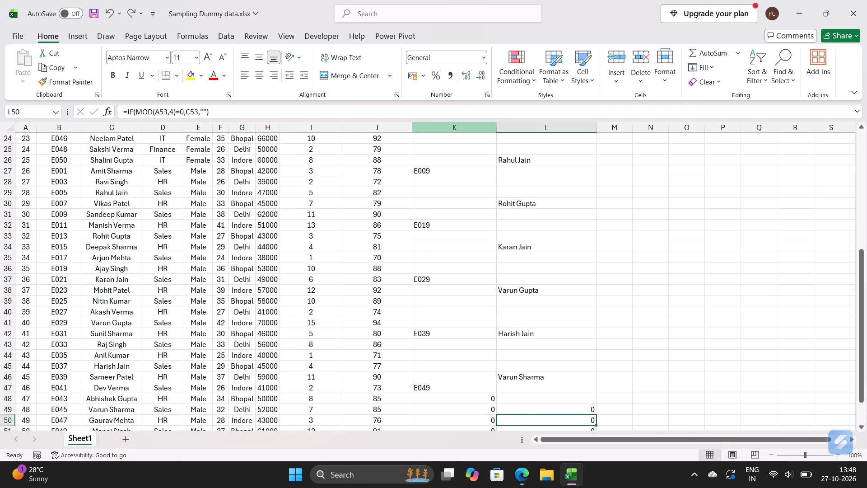
Remove and reapply the header-row filters on Sheet1 so they also cover the Kth Sampling column and column L.
scroll(469, 211, "up", 6)
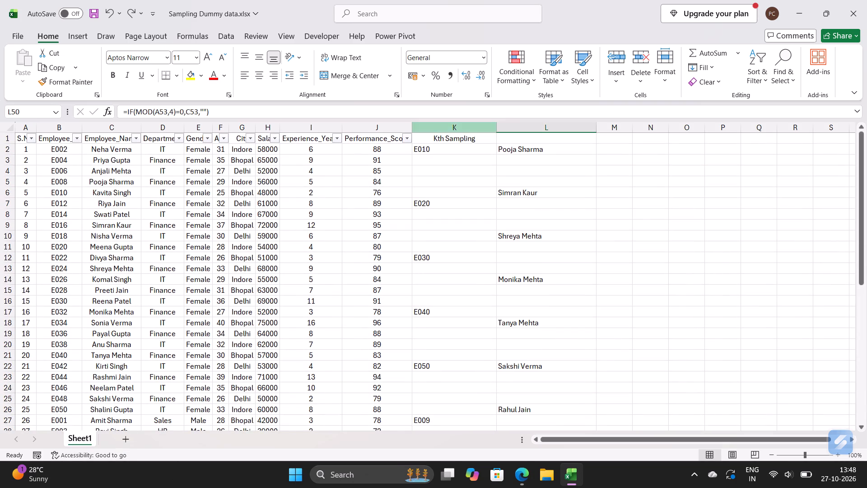
left_click(476, 136)
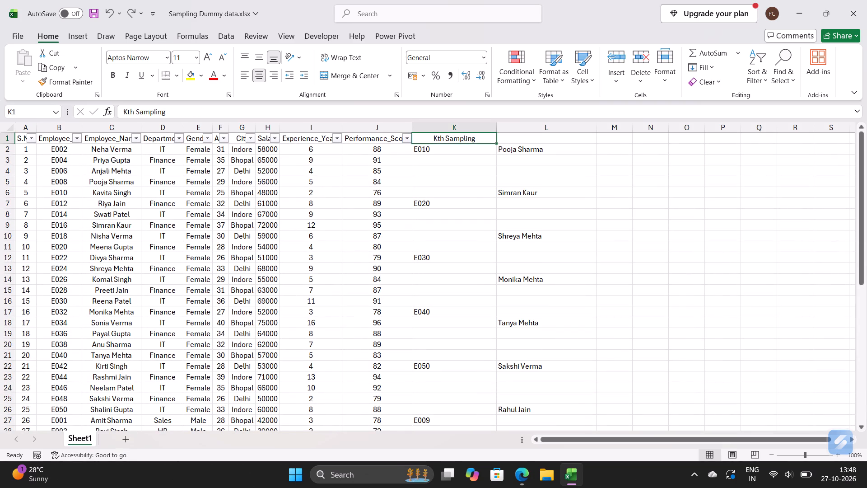
left_click(127, 8)
scroll(318, 201, "up", 7)
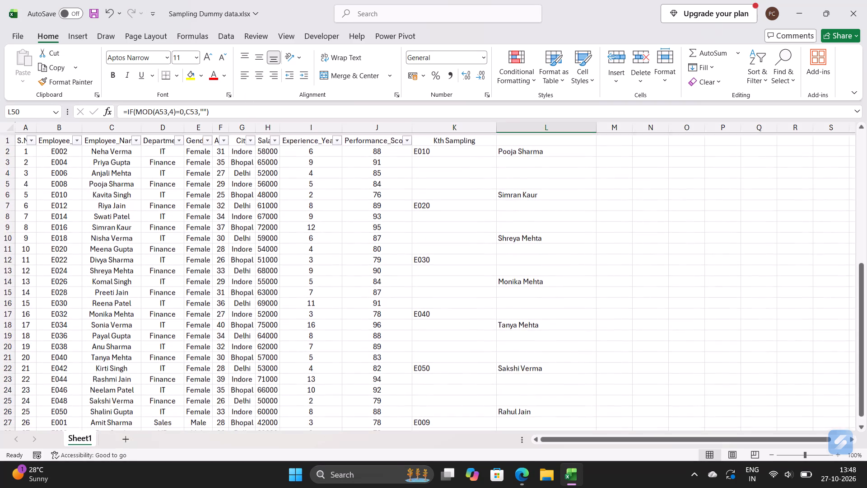
left_click(468, 139)
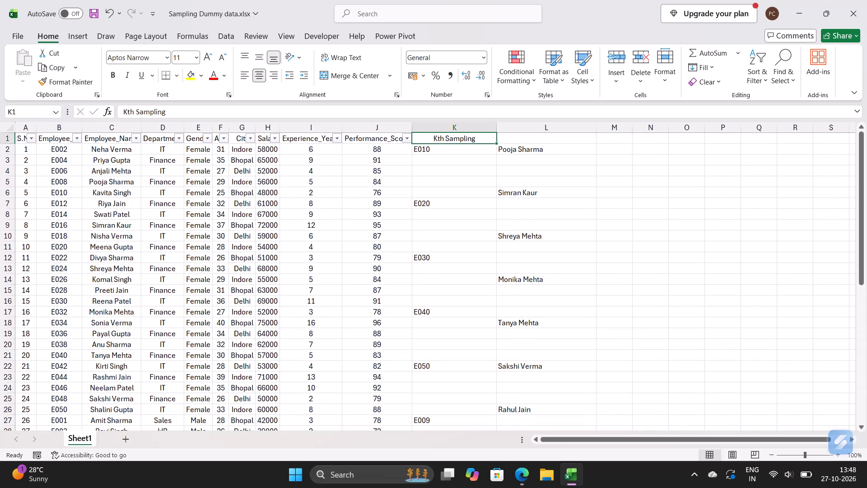
type("dff")
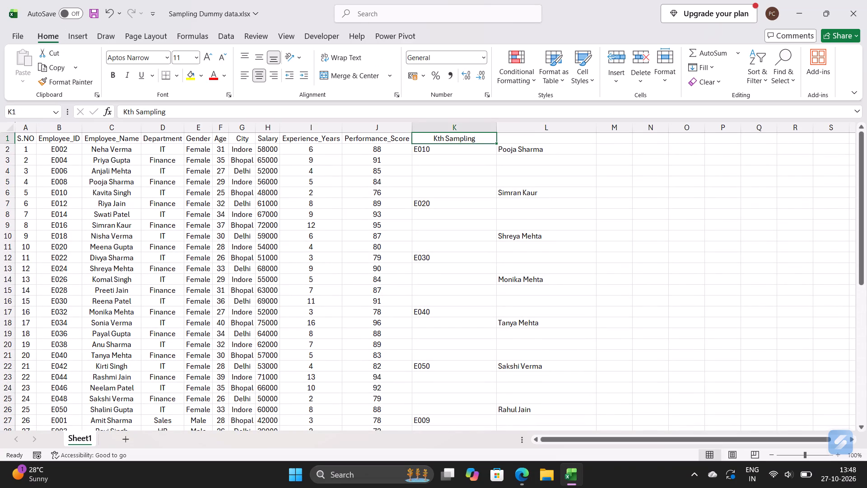
type("dff")
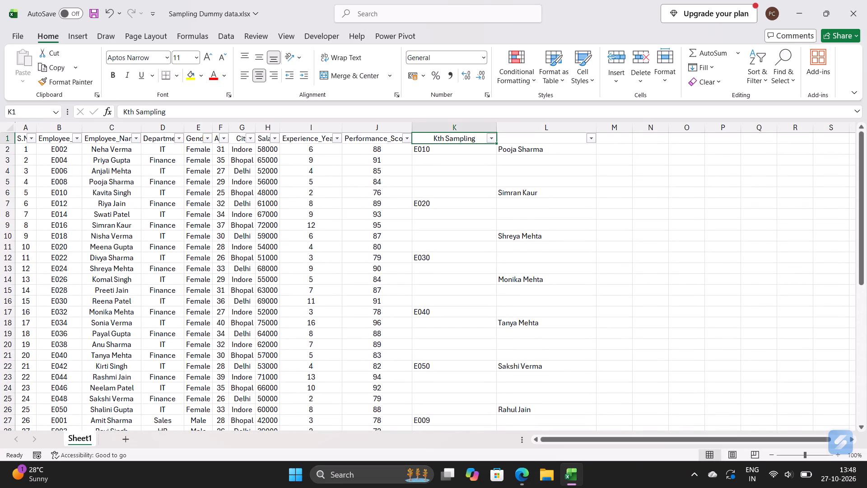
left_click(489, 138)
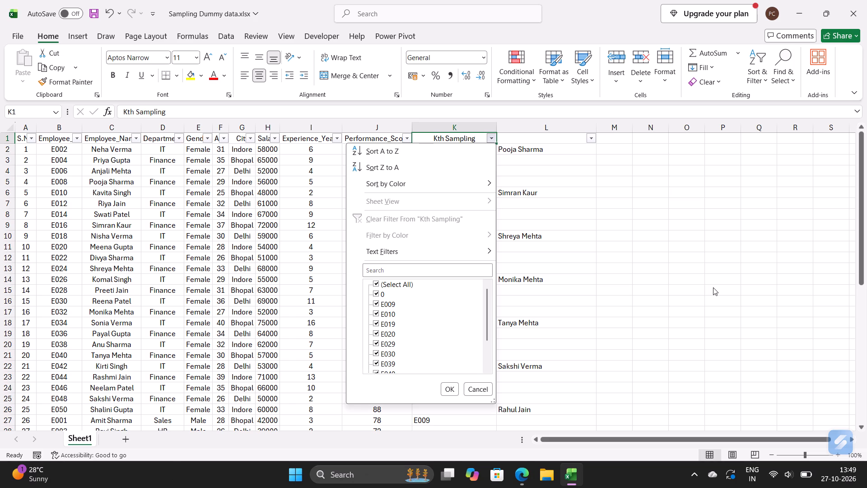
left_click(670, 266)
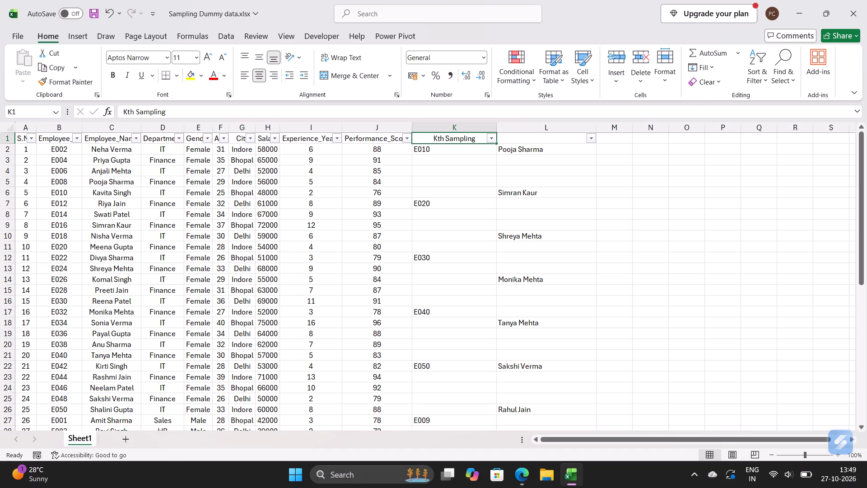
Copy the Kth Sampling header into cell A1 of a new worksheet and widen column A to fit it.
right_click(457, 135)
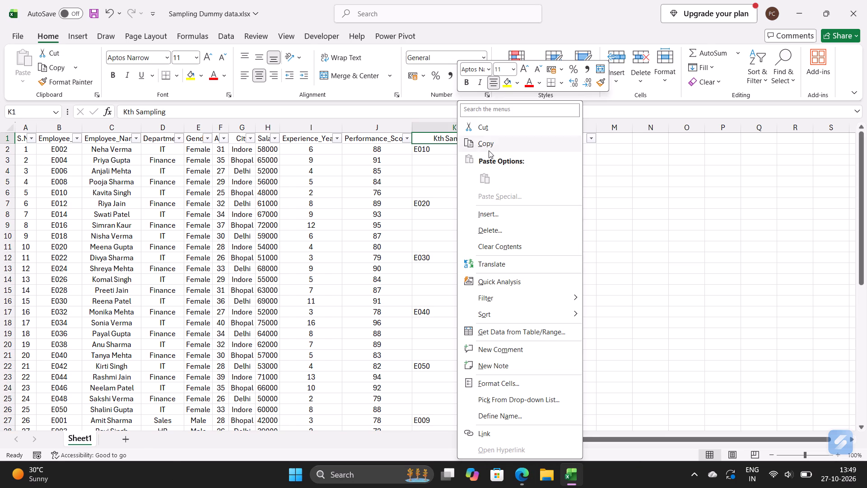
left_click(489, 150)
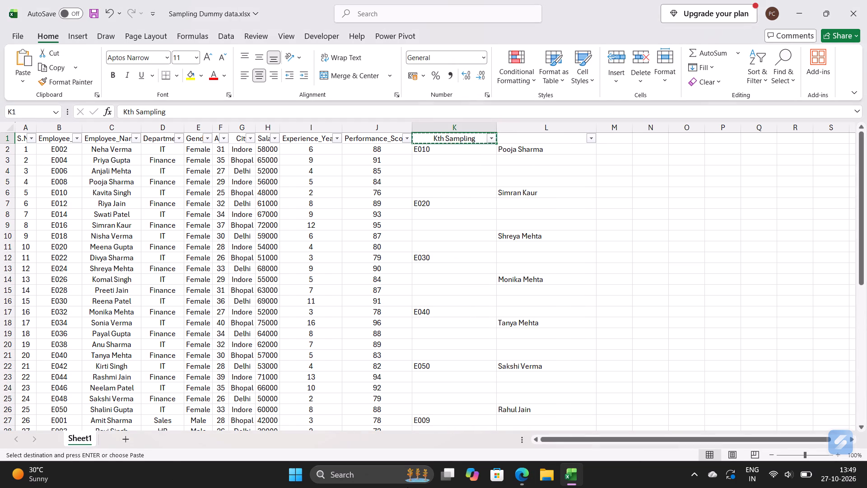
left_click(127, 440)
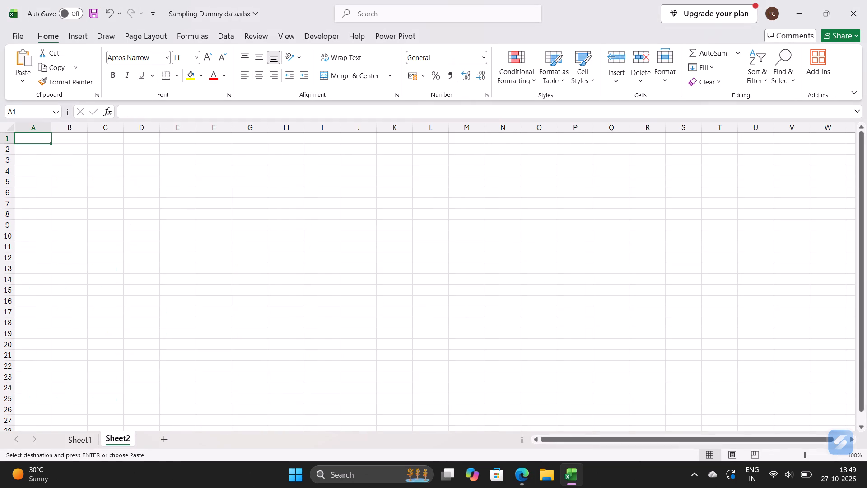
key("ctrl+v")
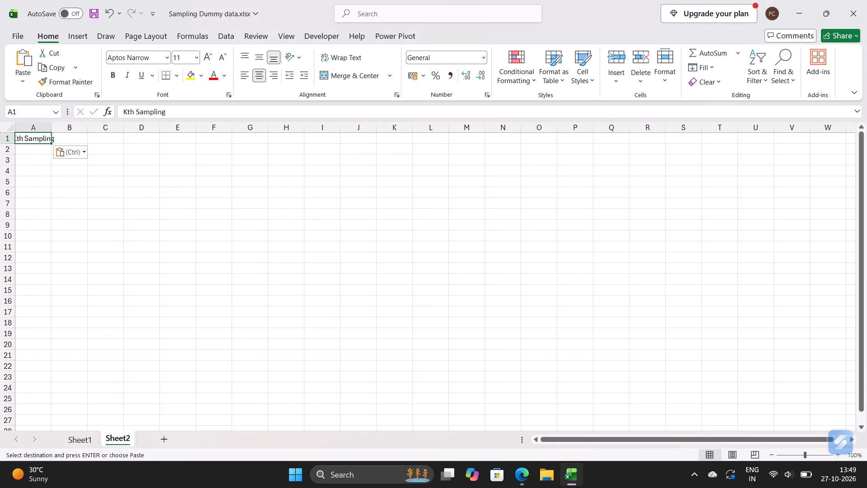
left_click_drag(51, 126, 69, 125)
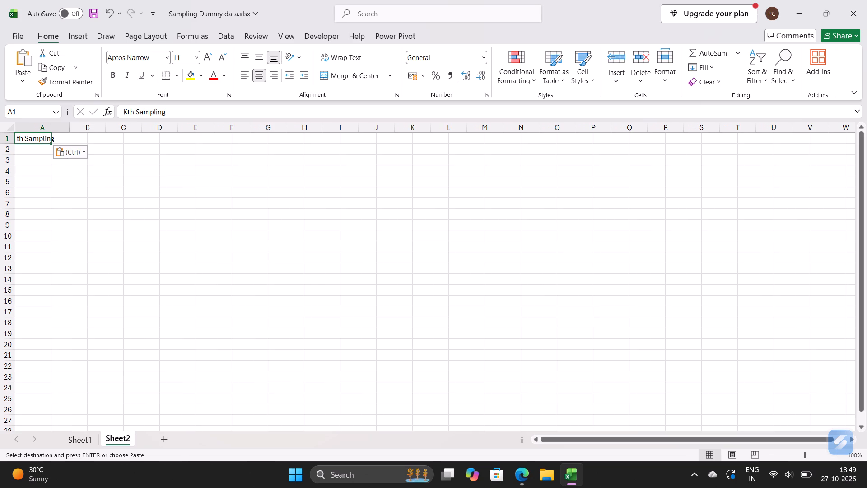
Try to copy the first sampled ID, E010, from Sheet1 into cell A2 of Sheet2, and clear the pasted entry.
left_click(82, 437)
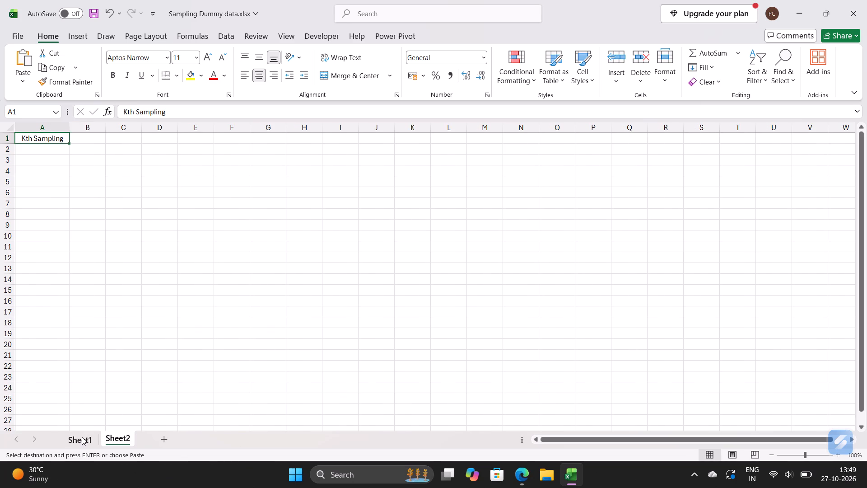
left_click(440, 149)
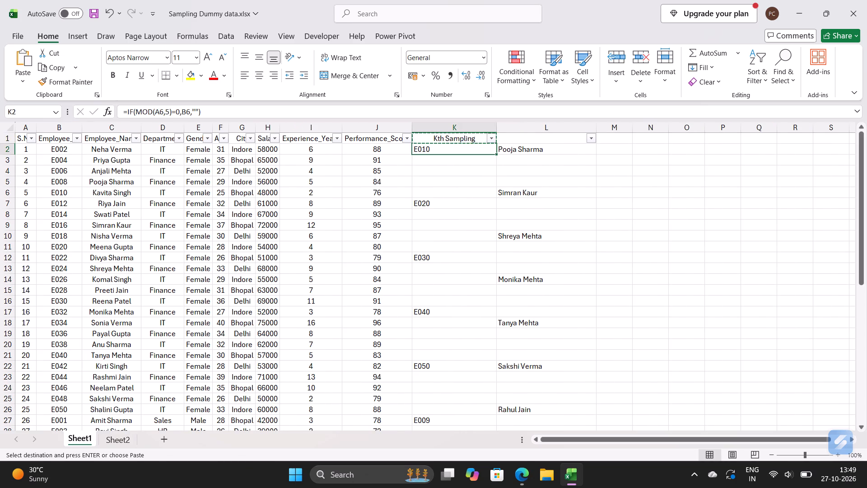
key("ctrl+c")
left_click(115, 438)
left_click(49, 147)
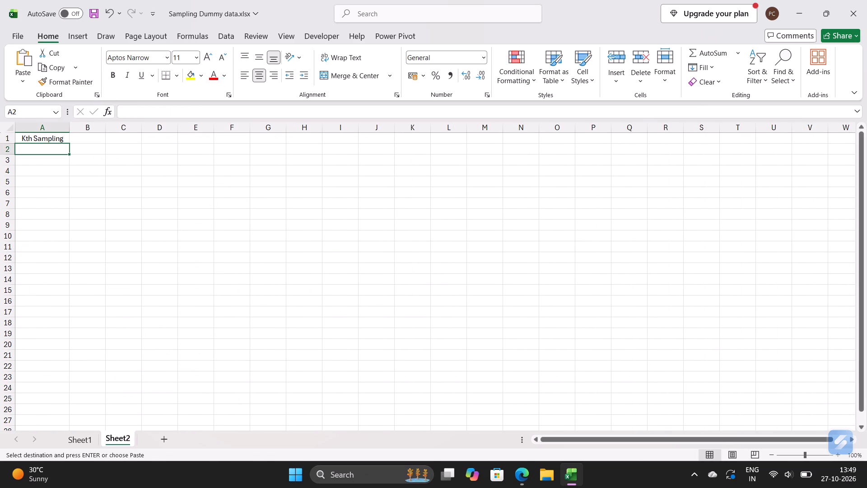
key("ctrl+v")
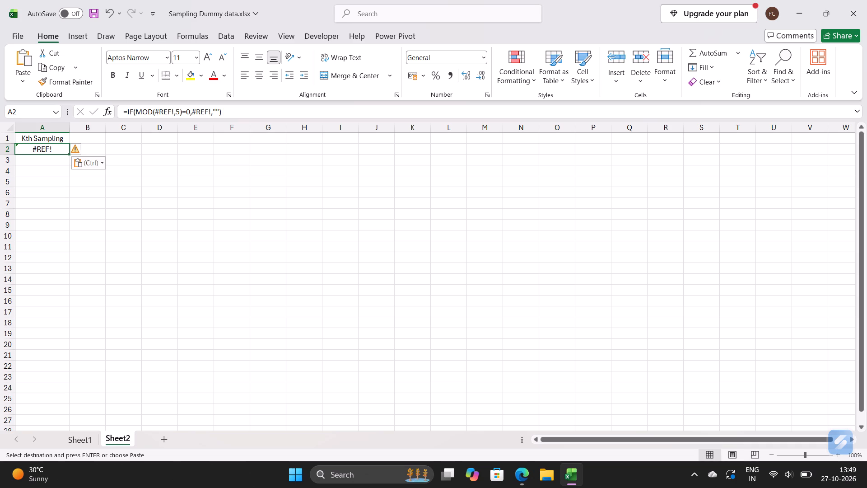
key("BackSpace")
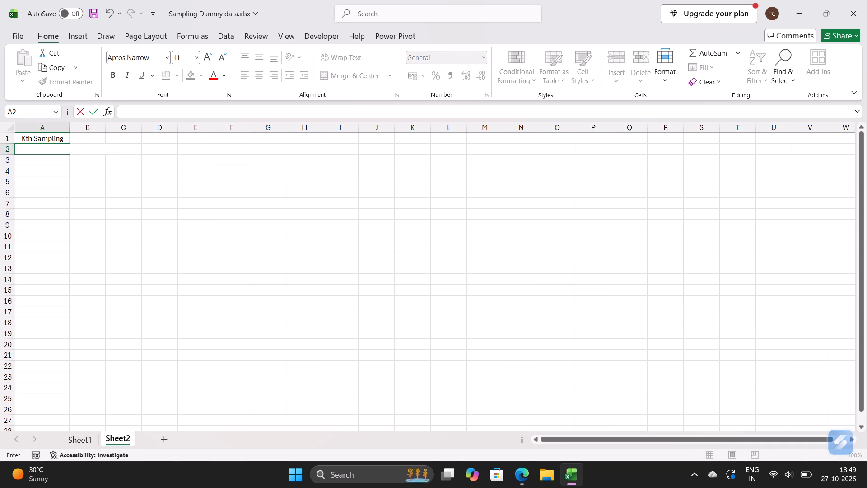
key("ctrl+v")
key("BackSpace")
Filter the Kth Sampling column on Sheet1 to exclude the 0 and blank entries.
left_click(80, 441)
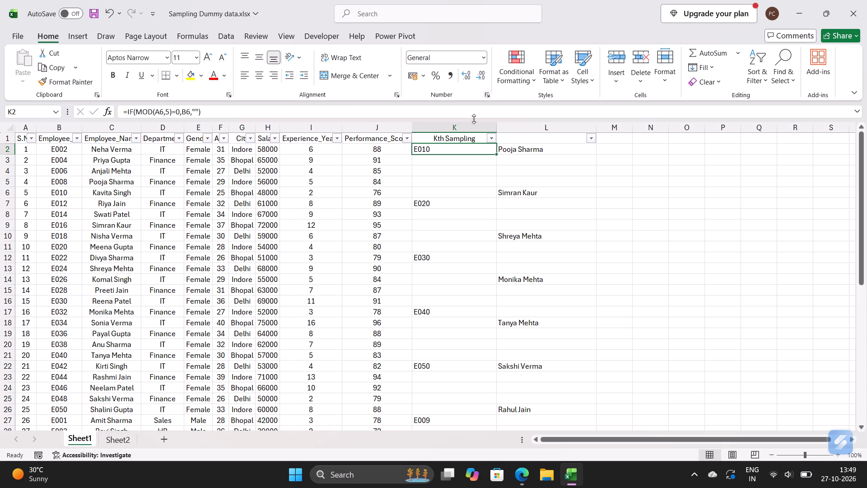
left_click(491, 136)
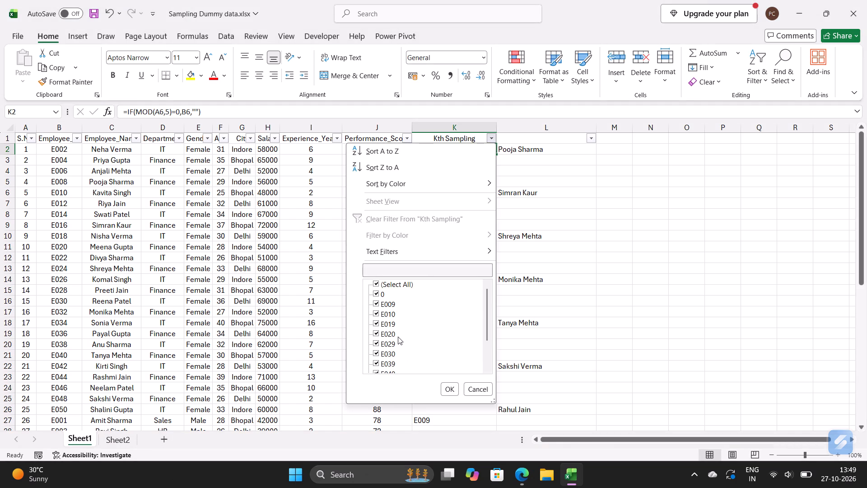
scroll(398, 337, "down", 2)
scroll(385, 331, "up", 3)
scroll(388, 338, "down", 2)
left_click(375, 366)
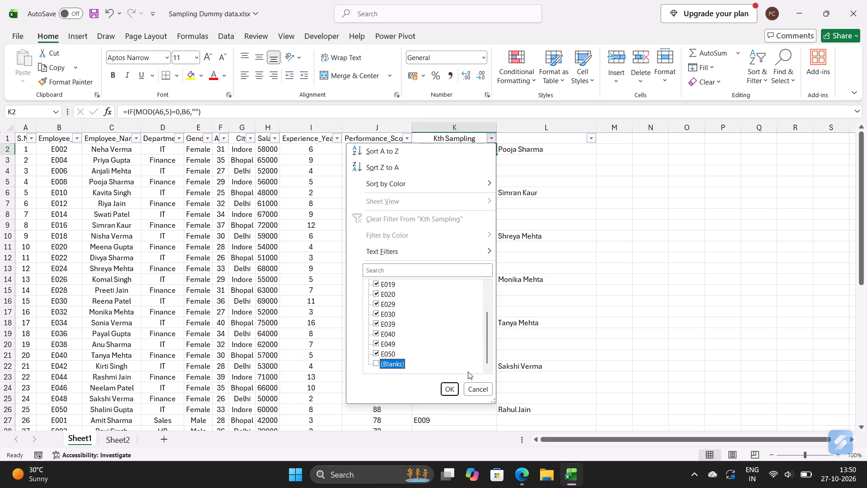
scroll(410, 328, "up", 1)
left_click(376, 294)
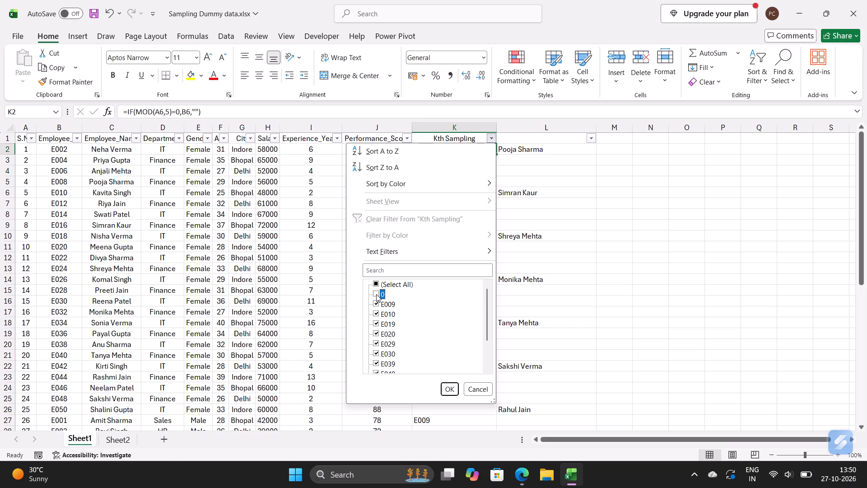
left_click(447, 390)
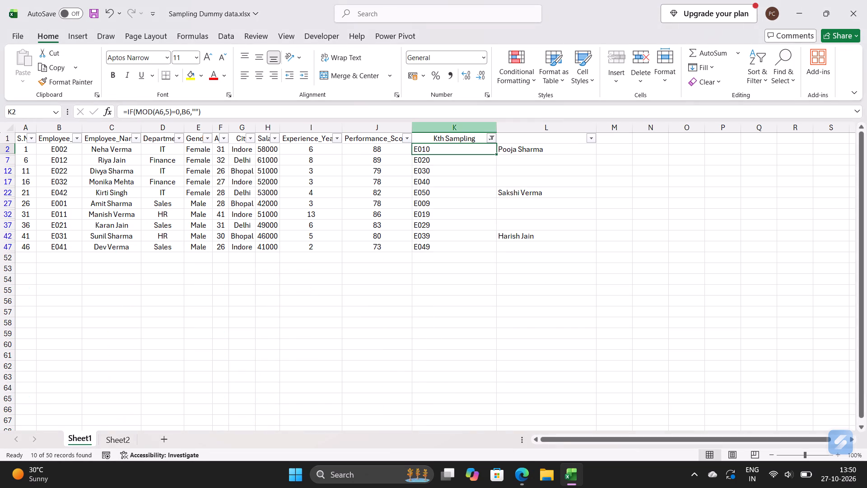
Copy the filtered Kth Sampling header and sampled IDs from Sheet1 into Sheet2 starting at A1, replacing the existing header.
left_click_drag(432, 140, 479, 248)
key("ctrl+c")
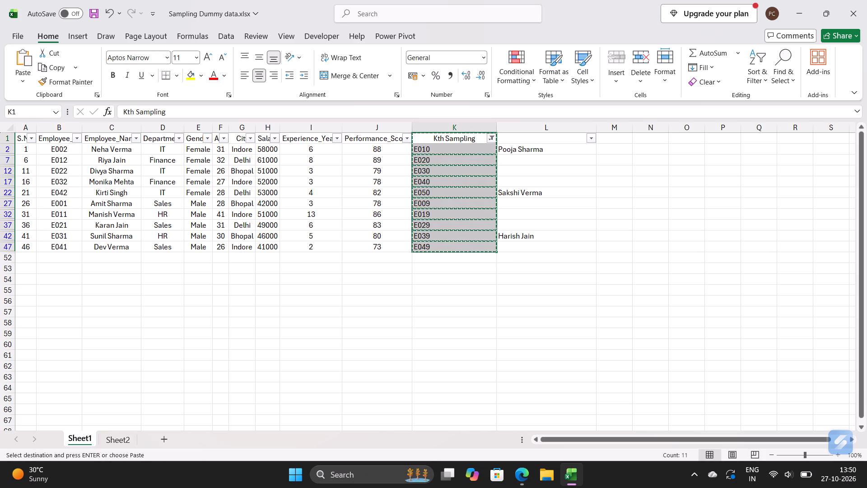
left_click(112, 442)
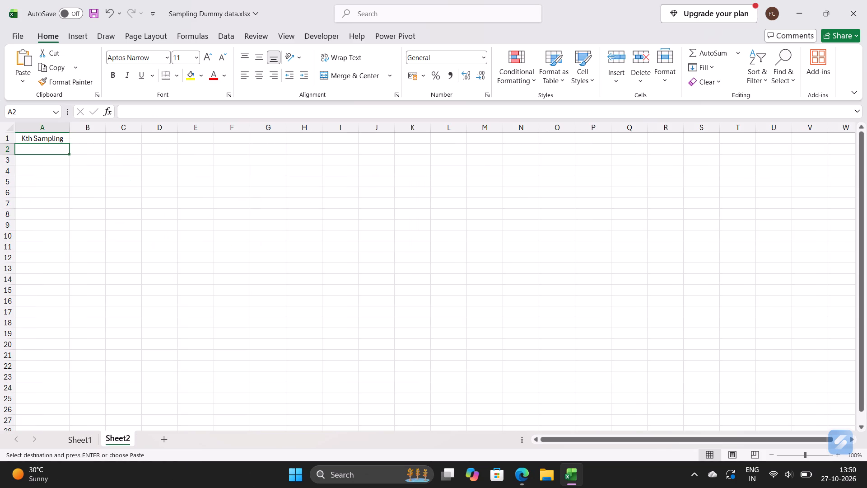
left_click(36, 139)
key("BackSpace")
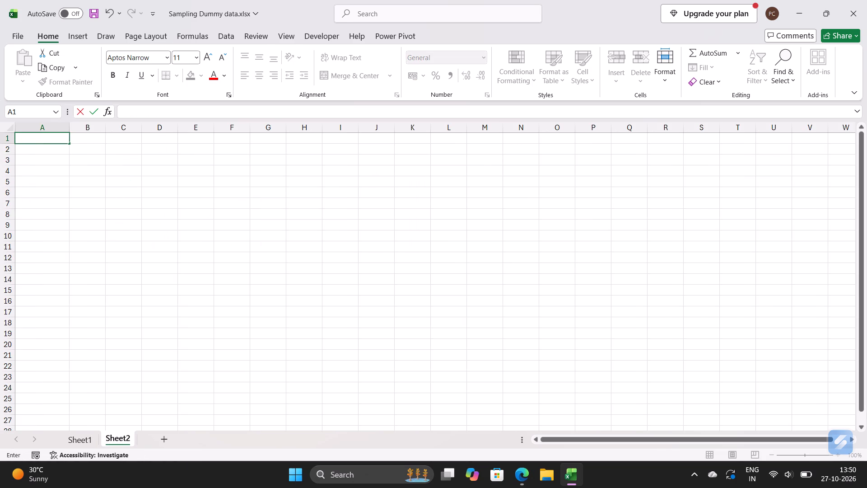
key("ctrl+v")
left_click(88, 441)
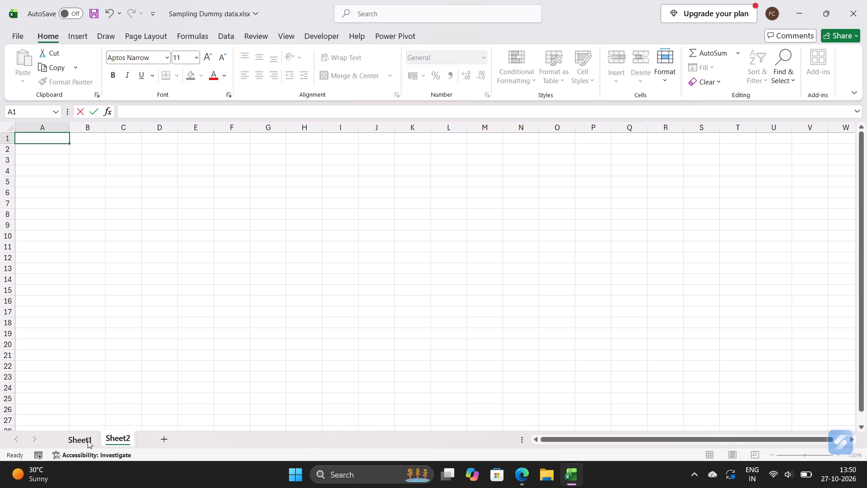
key("ctrl+c")
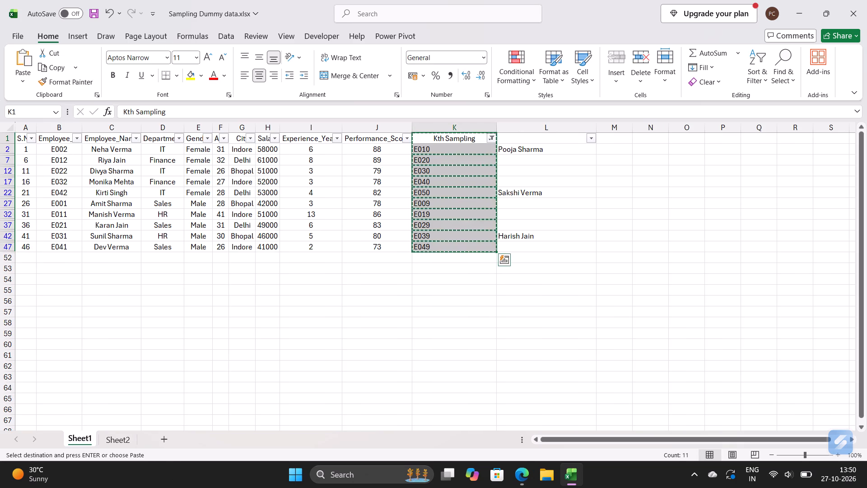
left_click(121, 438)
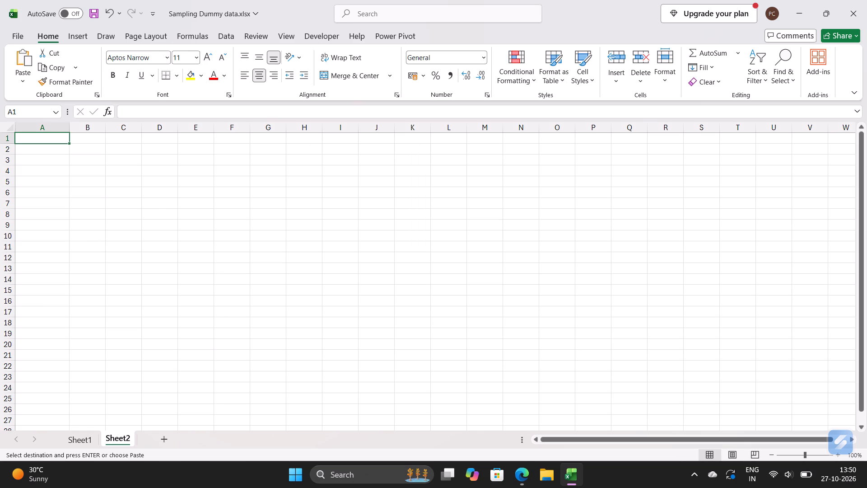
key("ctrl+v")
Begin a VLOOKUP formula in cell B2 of Sheet2 with A2 as the lookup value.
left_click(82, 141)
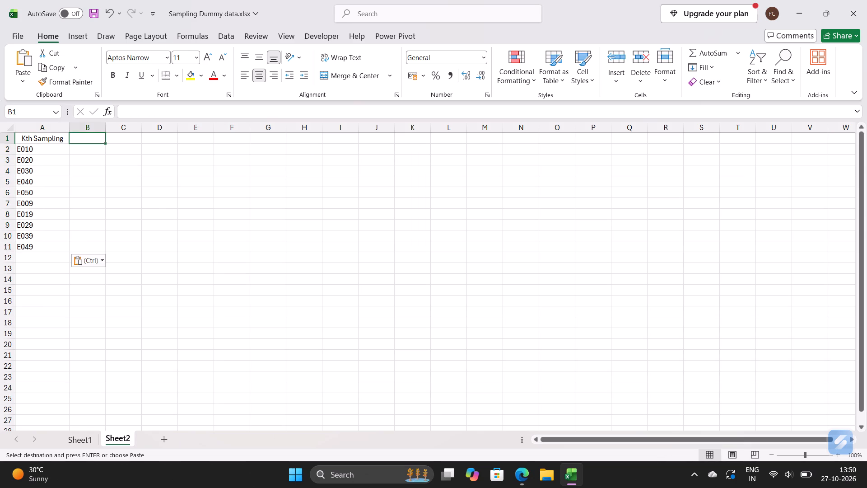
left_click(83, 150)
type("=Vloo")
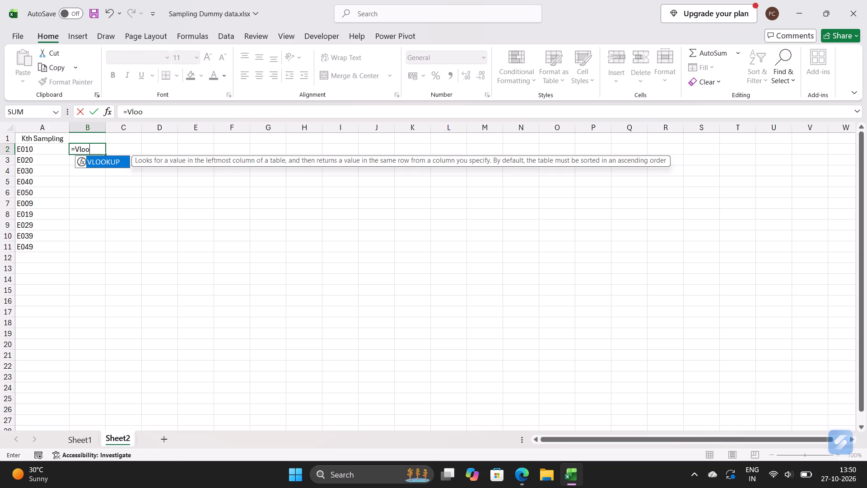
key("Return")
double_click(82, 146)
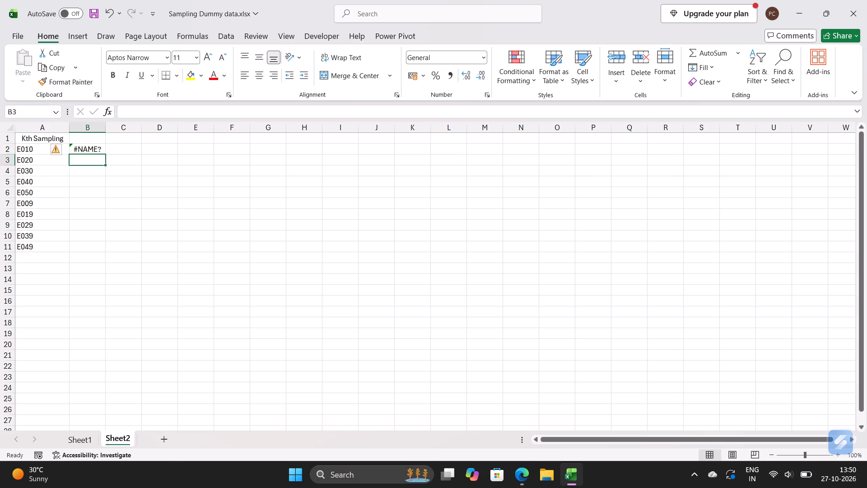
left_click(91, 150)
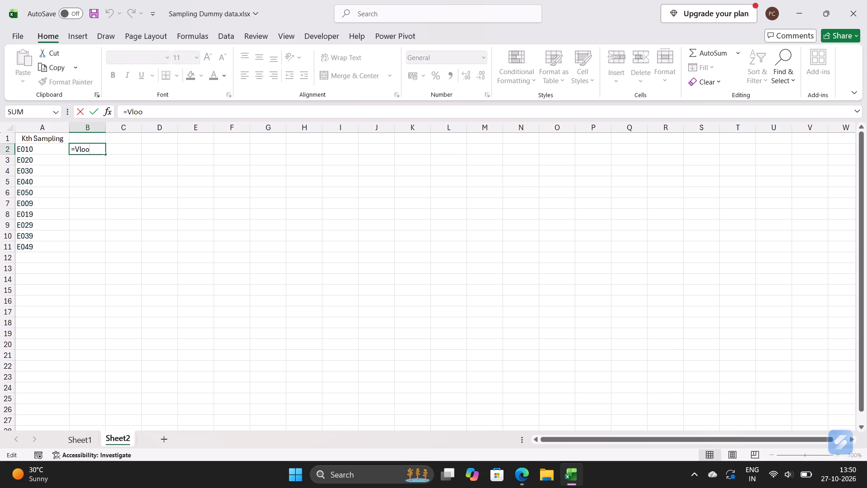
key("k")
key("Tab")
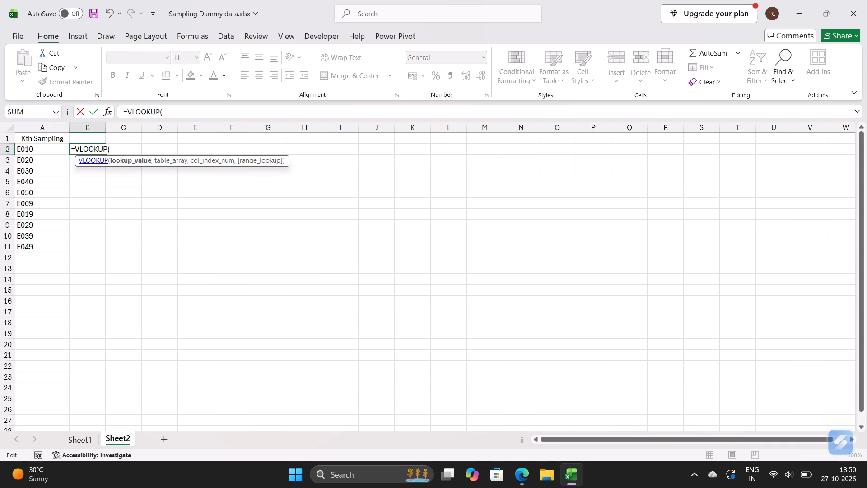
left_click(34, 149)
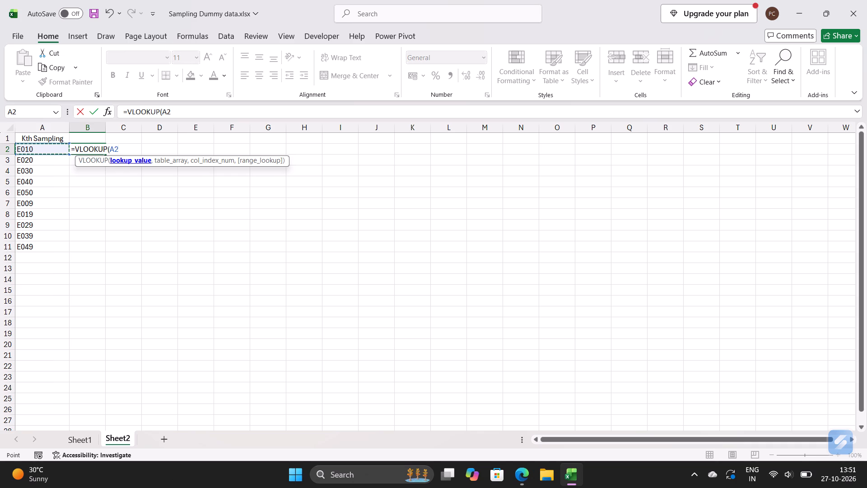
key("comma")
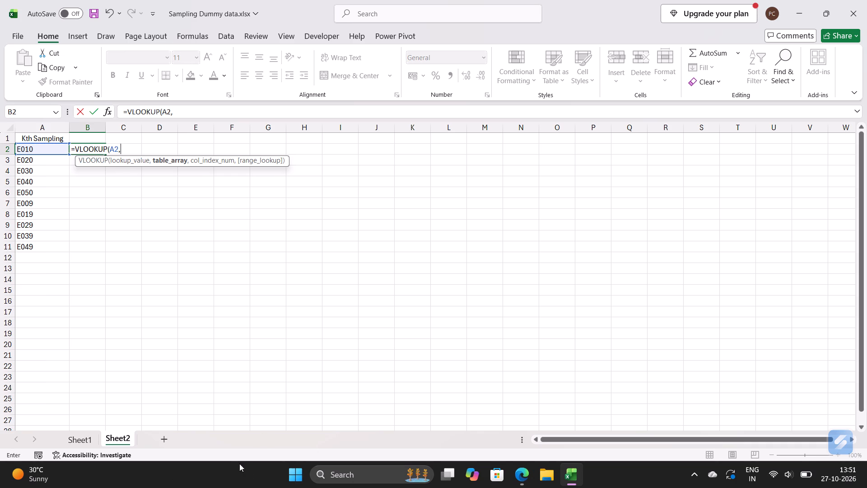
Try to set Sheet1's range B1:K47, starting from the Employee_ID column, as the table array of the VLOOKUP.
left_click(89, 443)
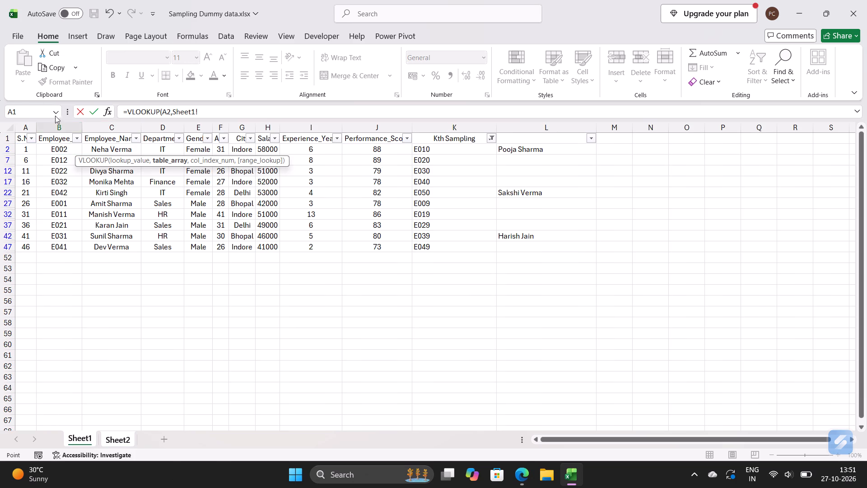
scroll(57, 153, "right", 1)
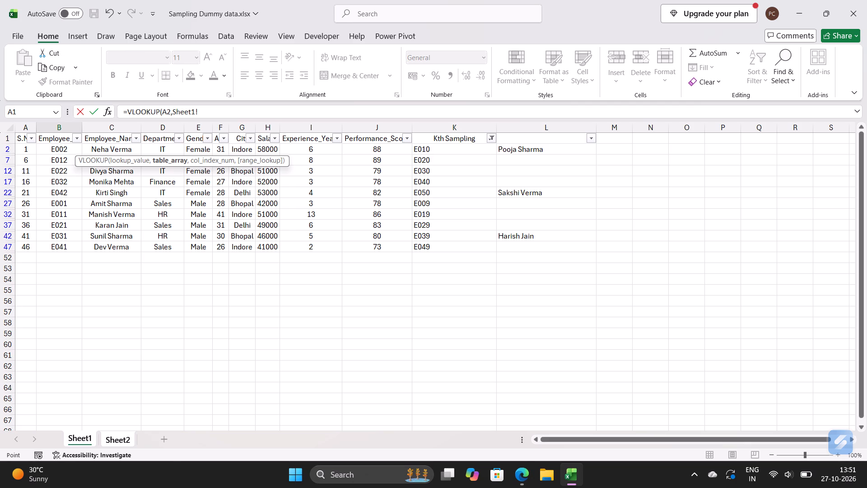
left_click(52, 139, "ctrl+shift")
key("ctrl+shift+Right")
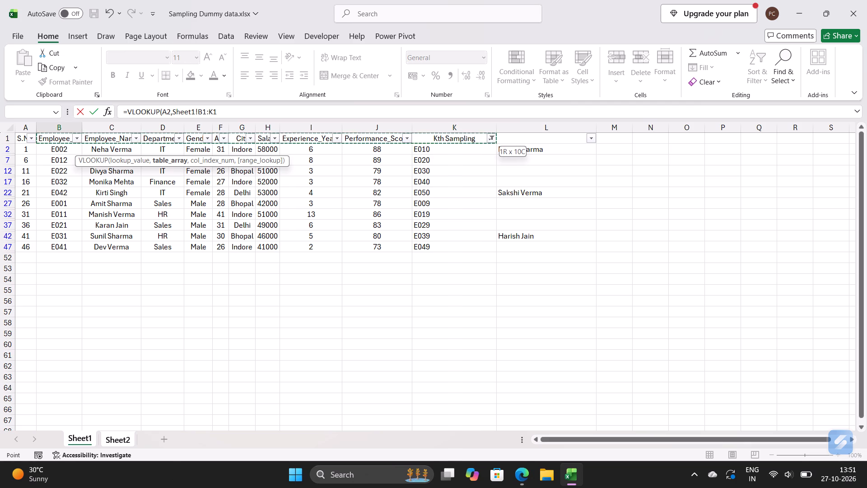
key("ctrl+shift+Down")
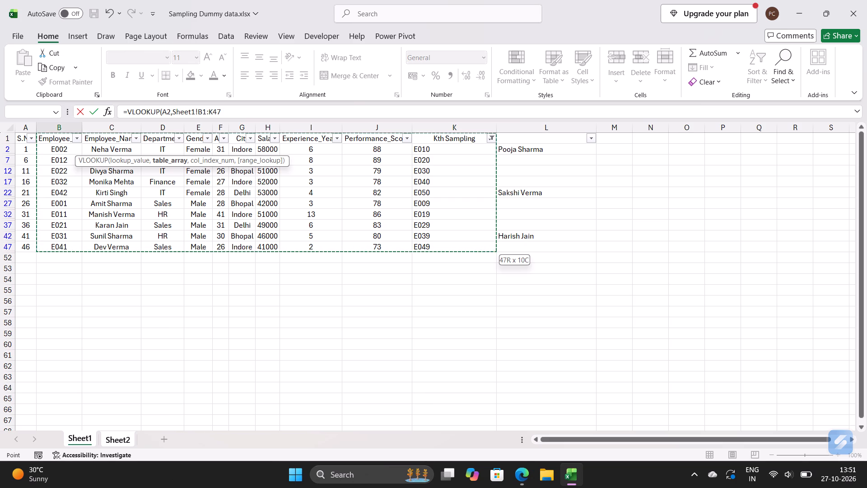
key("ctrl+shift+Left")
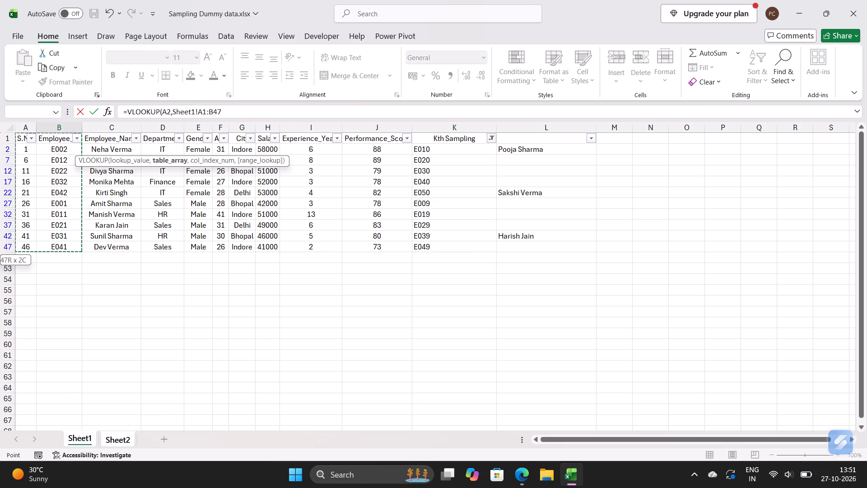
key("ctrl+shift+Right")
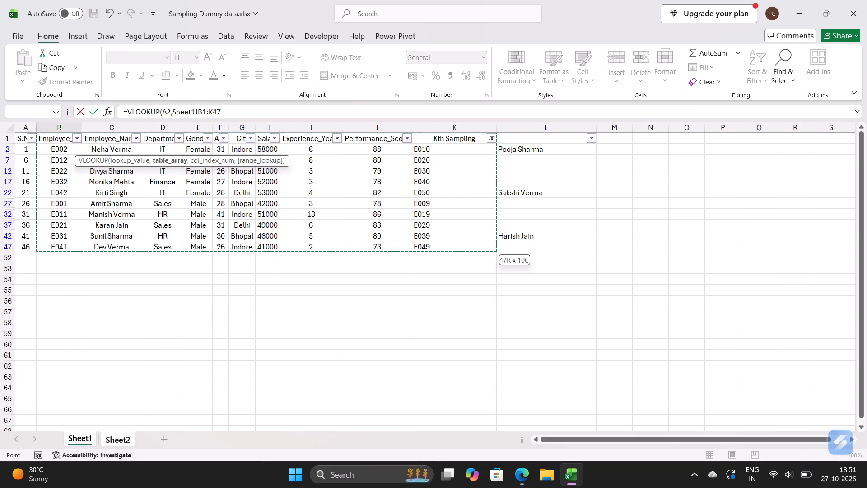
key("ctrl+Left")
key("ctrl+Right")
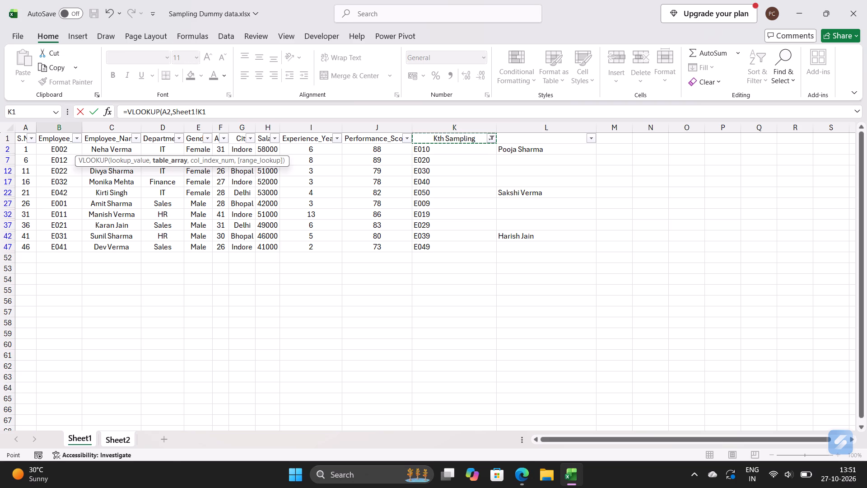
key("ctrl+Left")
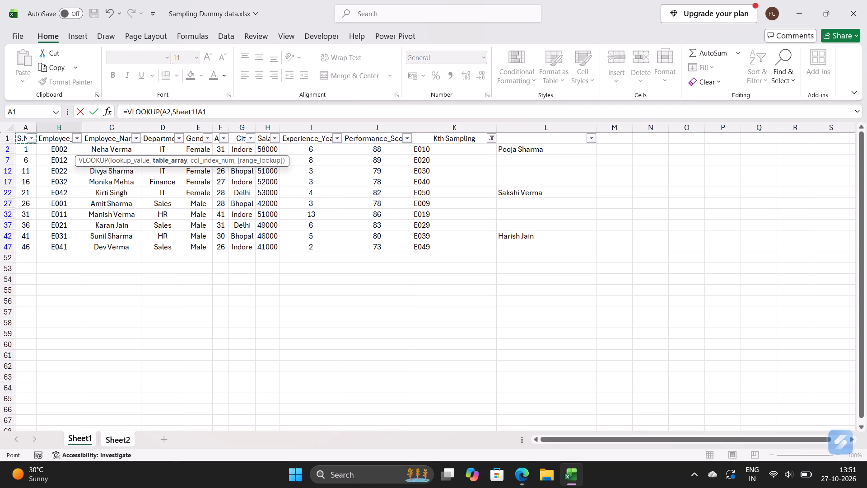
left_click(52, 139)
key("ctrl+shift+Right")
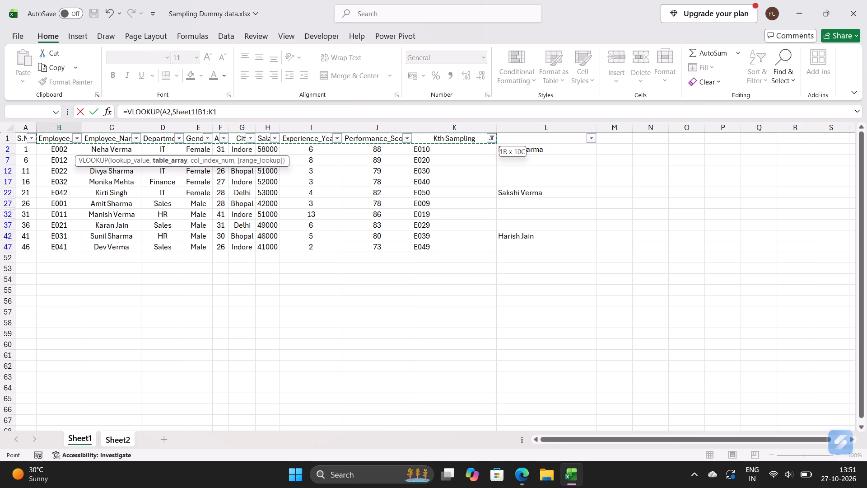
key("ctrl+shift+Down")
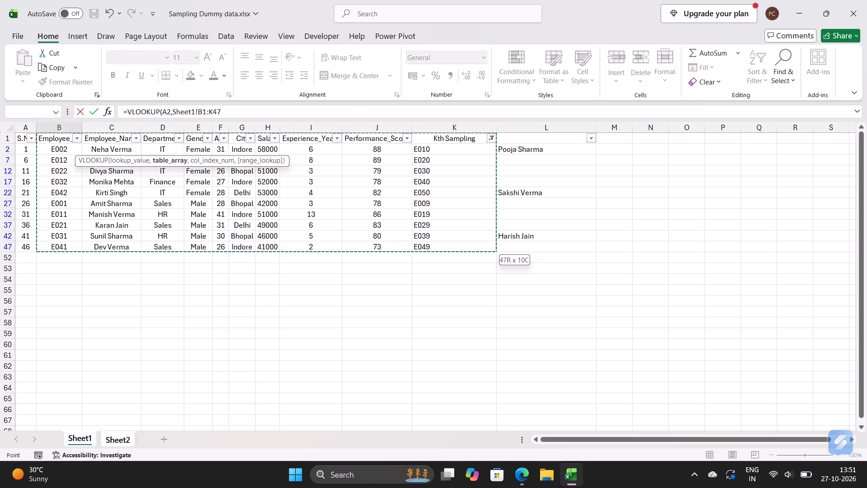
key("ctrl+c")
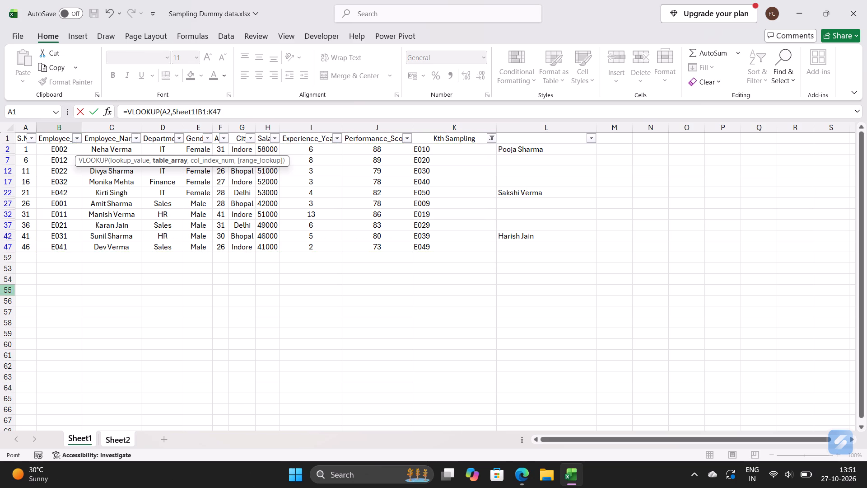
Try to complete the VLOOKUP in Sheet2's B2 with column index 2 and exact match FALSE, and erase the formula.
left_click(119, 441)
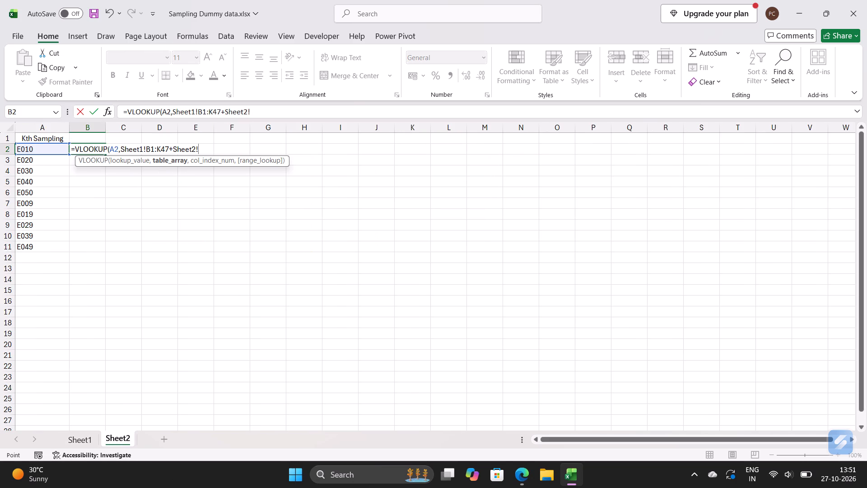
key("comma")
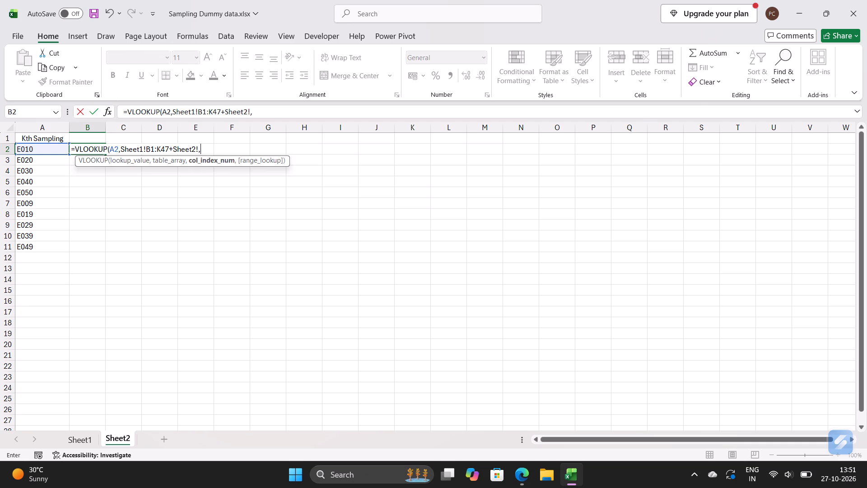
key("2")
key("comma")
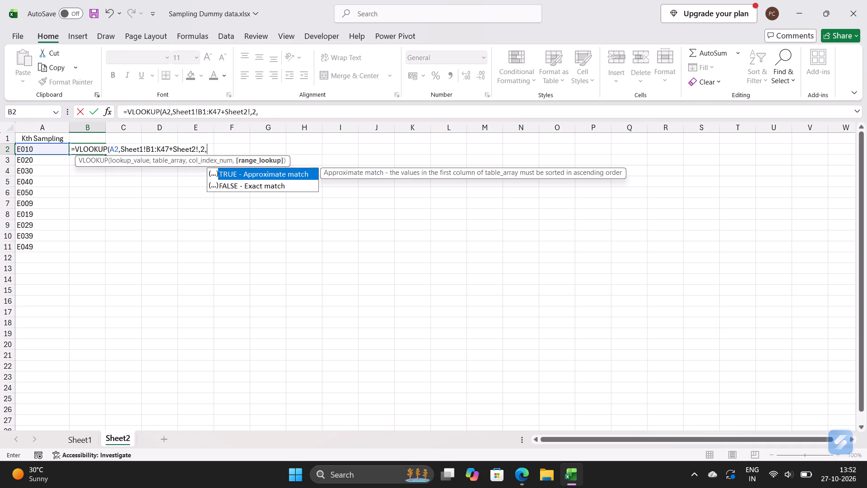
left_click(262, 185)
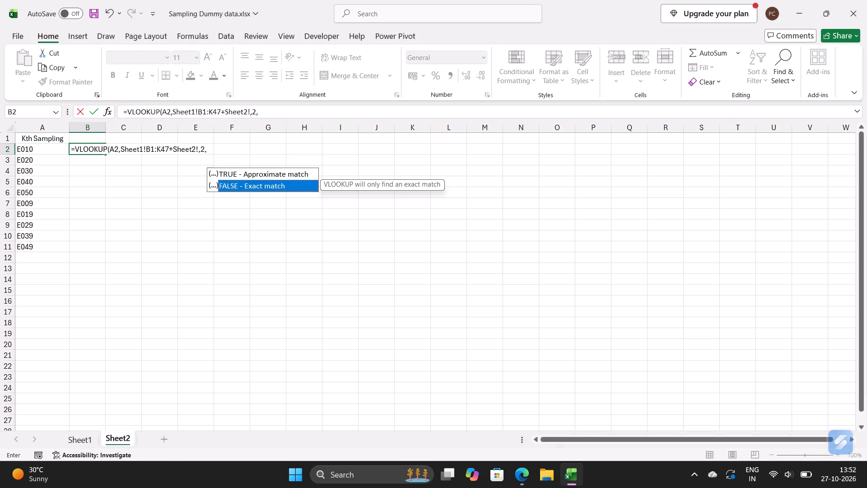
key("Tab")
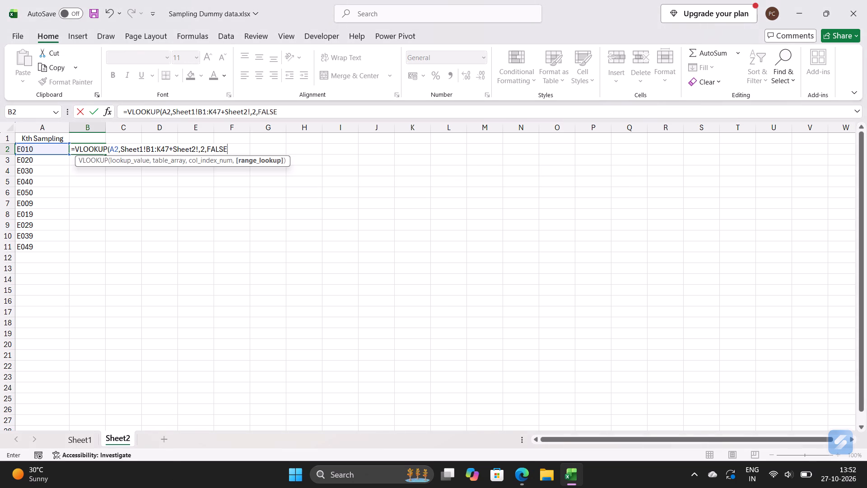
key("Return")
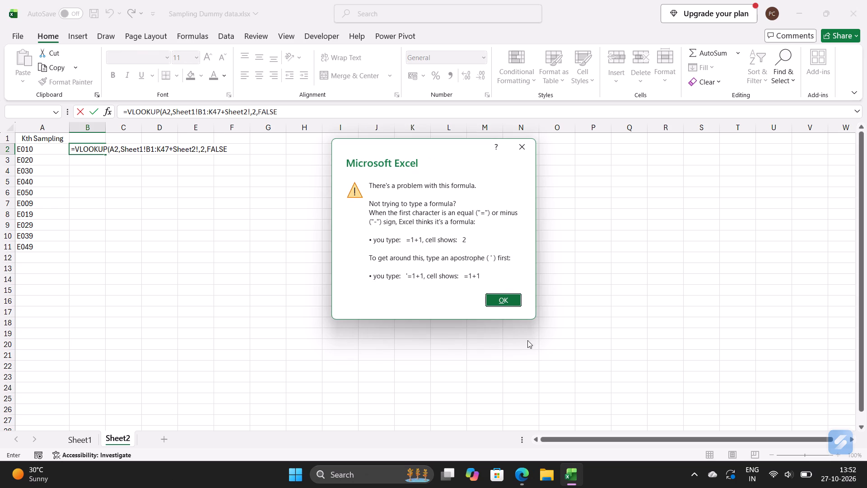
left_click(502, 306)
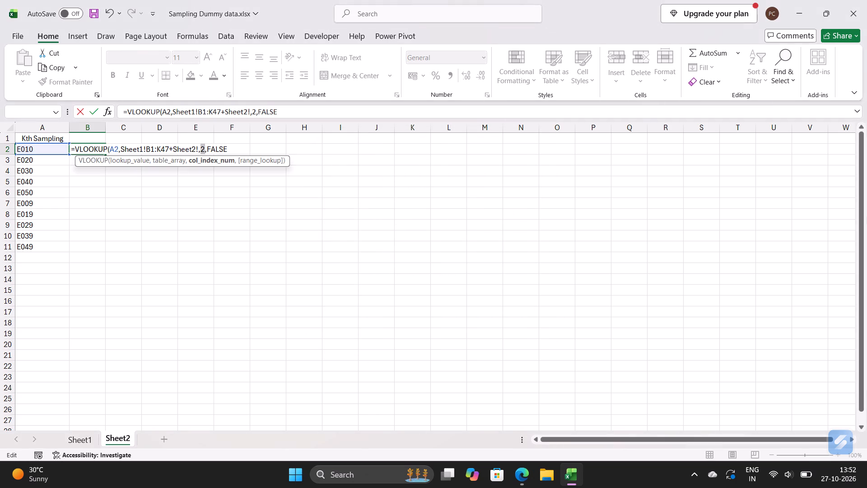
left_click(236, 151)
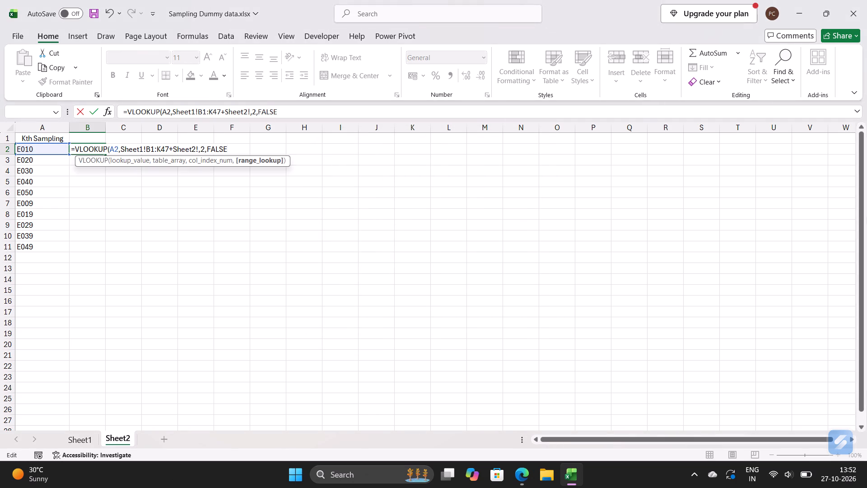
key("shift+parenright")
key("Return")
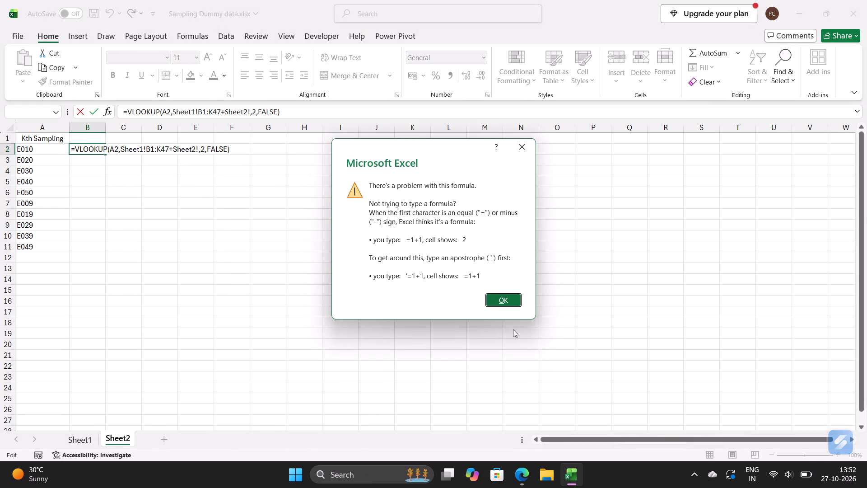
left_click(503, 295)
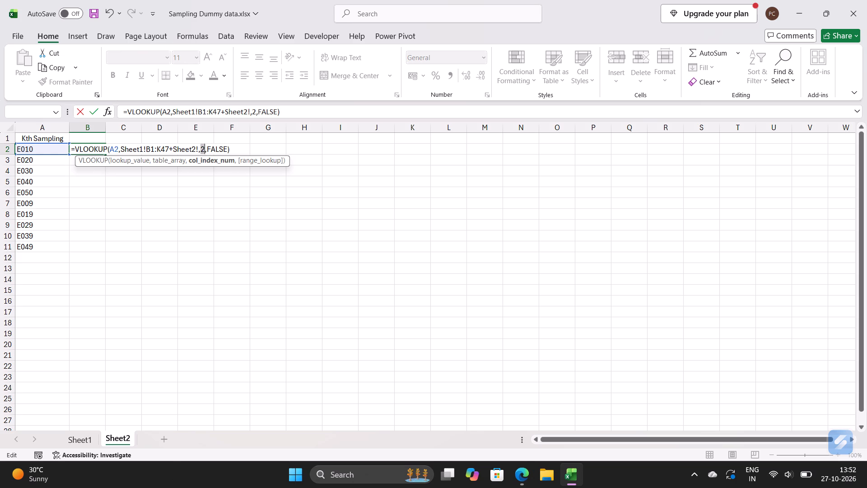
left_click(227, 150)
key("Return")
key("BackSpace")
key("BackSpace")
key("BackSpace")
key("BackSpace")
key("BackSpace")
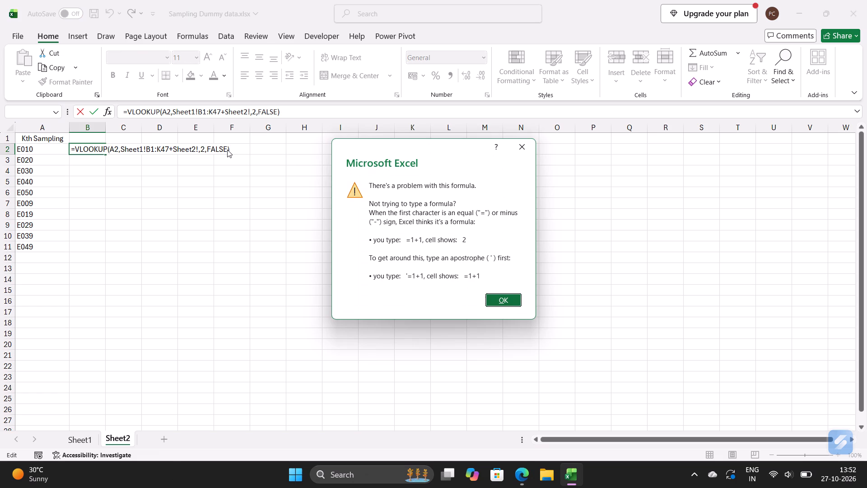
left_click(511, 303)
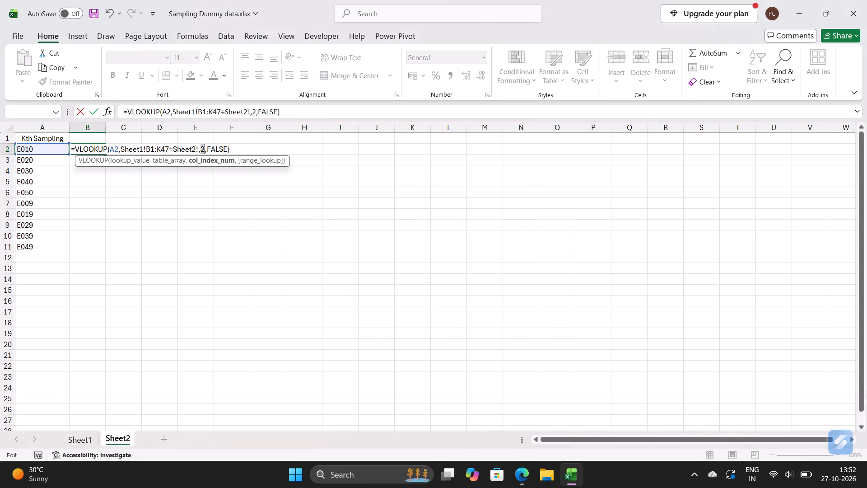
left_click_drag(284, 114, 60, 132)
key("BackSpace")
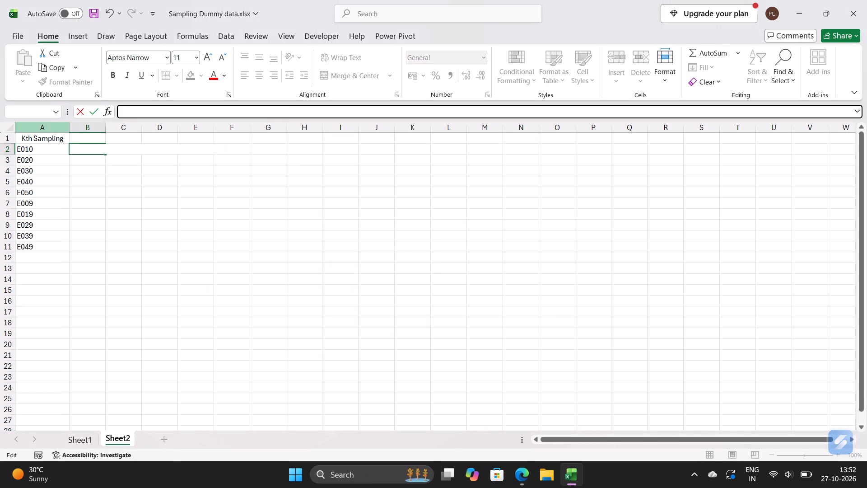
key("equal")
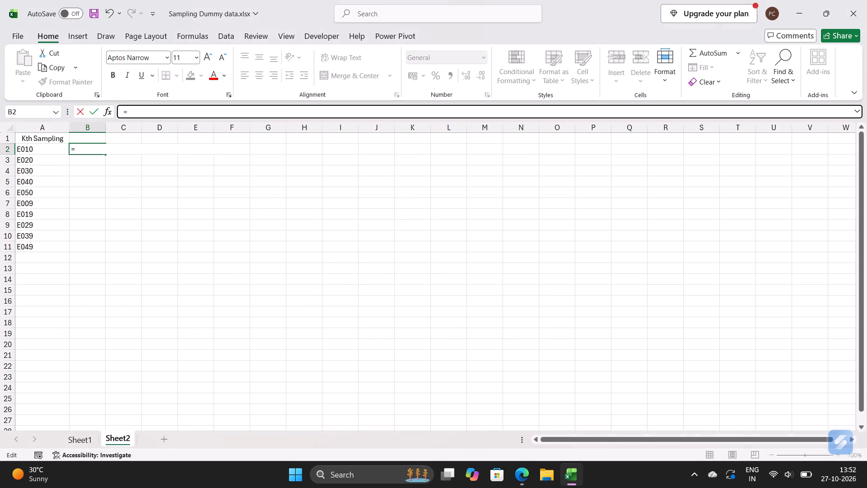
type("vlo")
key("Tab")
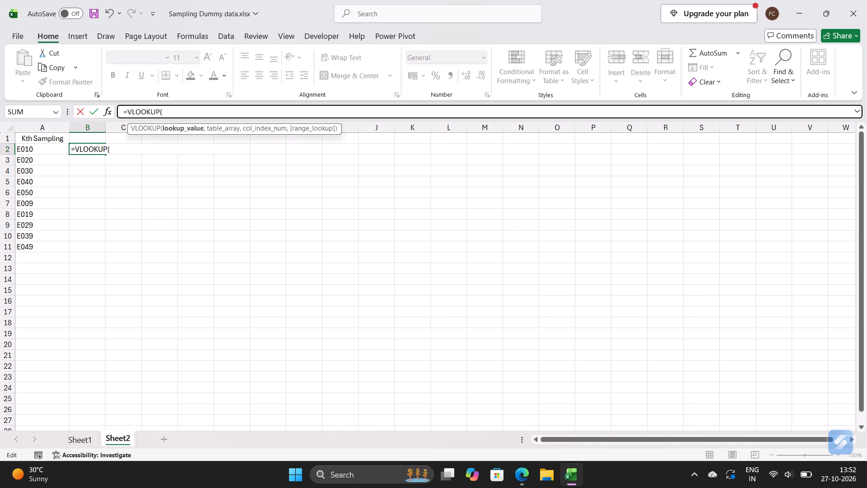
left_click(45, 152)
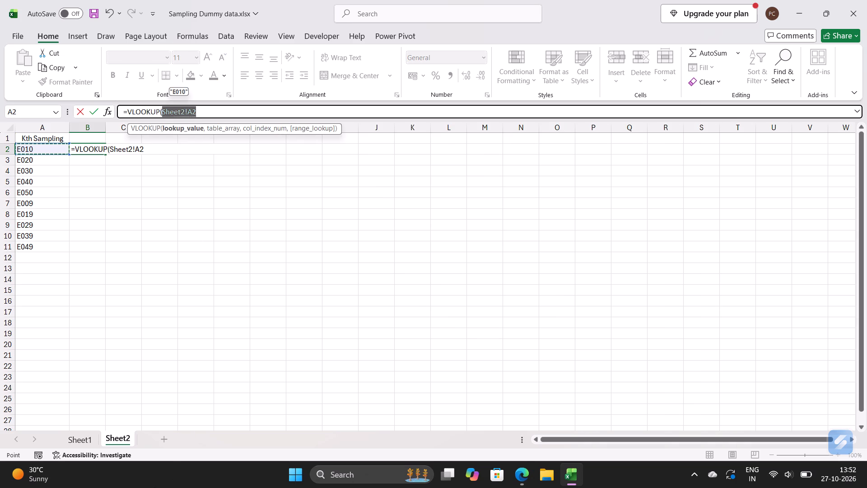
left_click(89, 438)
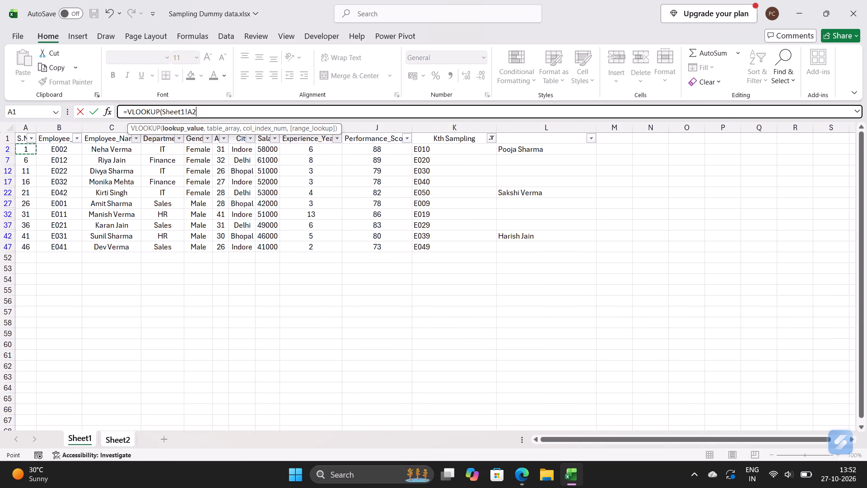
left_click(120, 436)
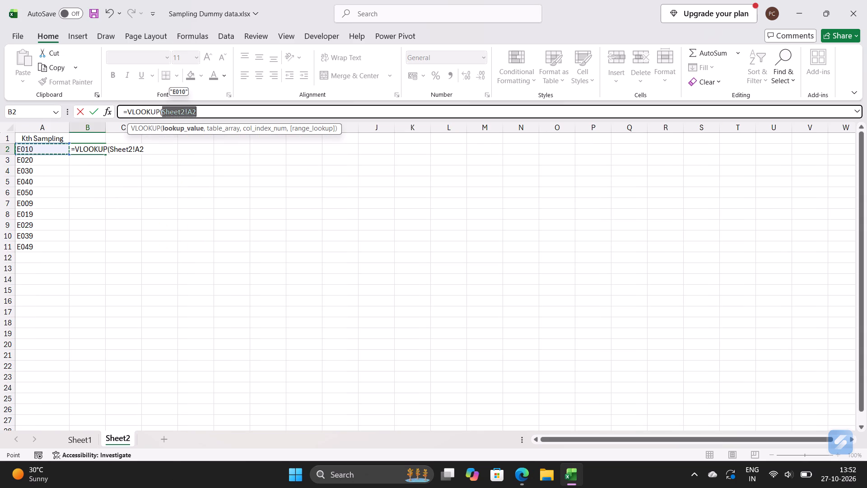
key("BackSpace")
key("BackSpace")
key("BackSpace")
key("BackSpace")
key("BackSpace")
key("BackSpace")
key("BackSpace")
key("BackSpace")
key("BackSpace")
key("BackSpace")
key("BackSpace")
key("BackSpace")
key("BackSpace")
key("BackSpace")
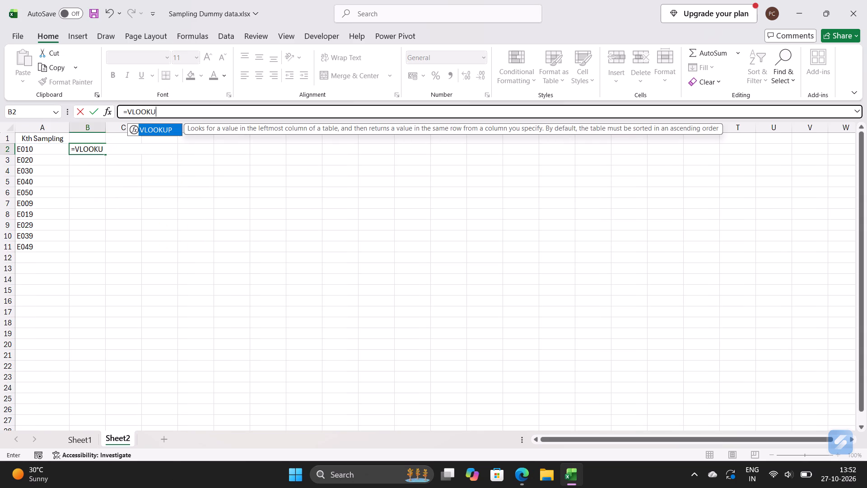
Remove the filter from the employee data on Sheet1.
left_click(78, 440)
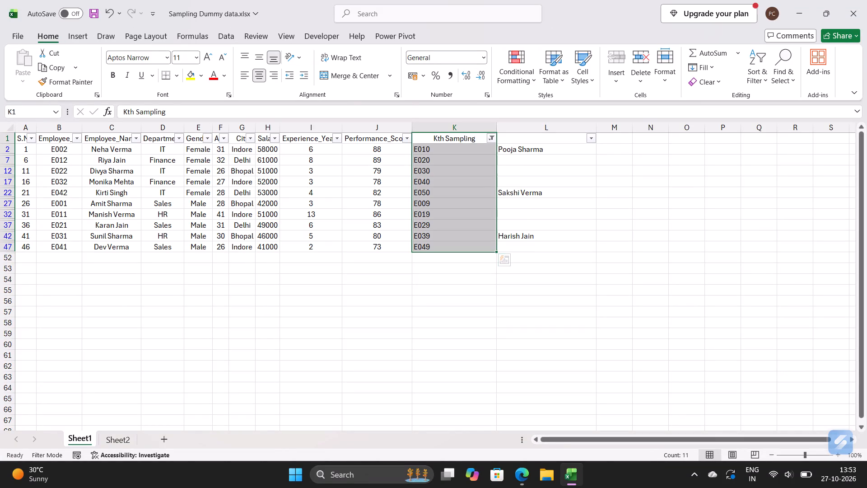
left_click(450, 137)
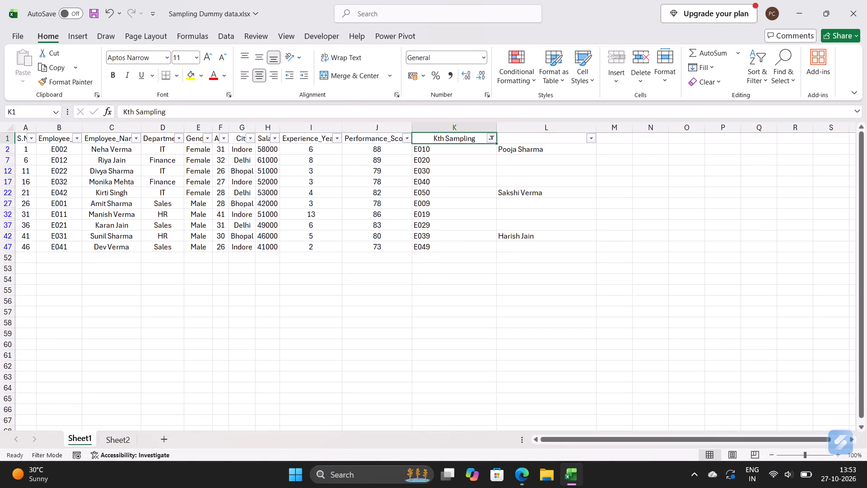
type("dff")
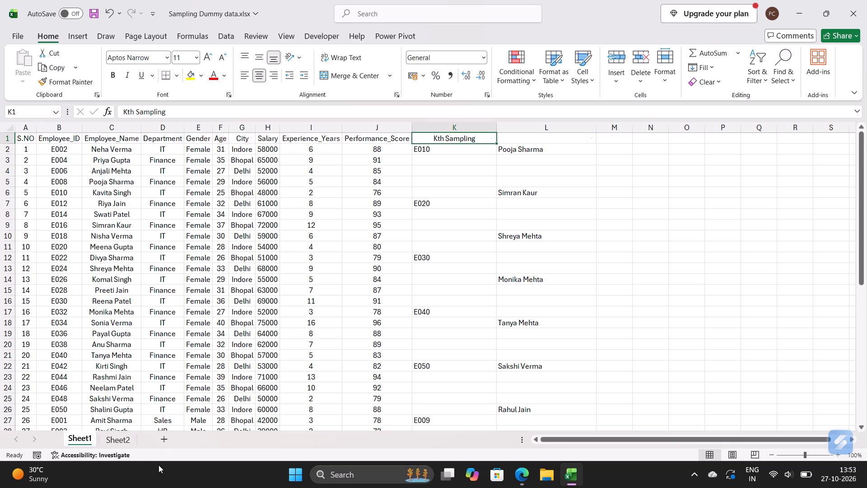
Begin a VLOOKUP formula in cell B2 of Sheet2 with Sheet2's A2 as the lookup value.
left_click(117, 442)
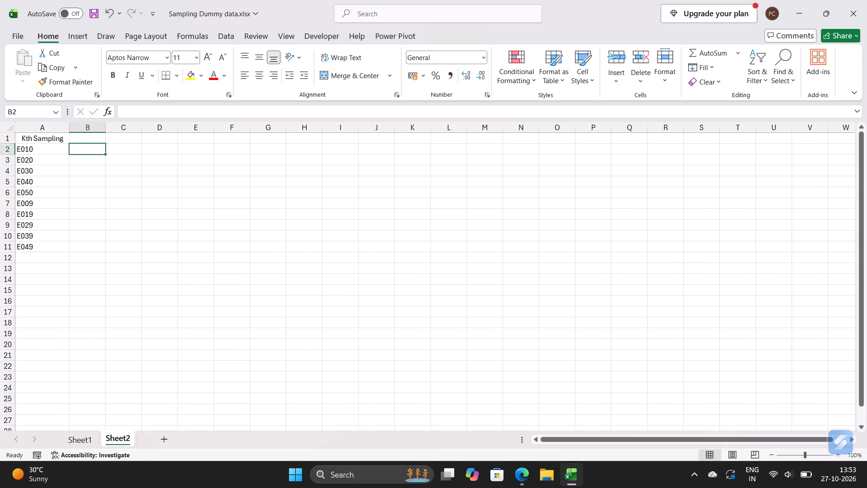
left_click(84, 145)
key("equal")
type("vlo")
key("Tab")
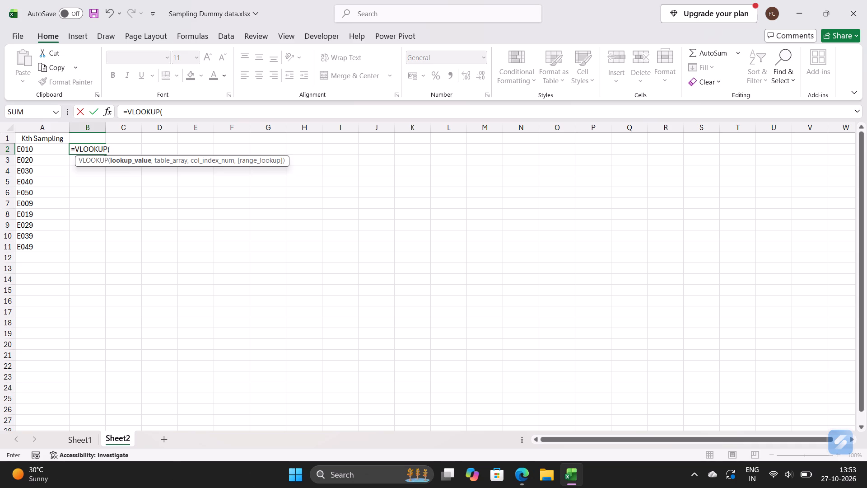
left_click(74, 436)
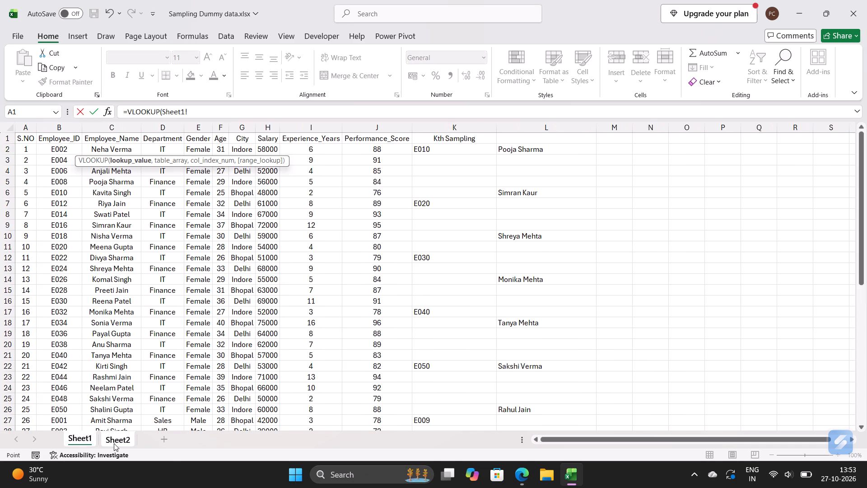
left_click(114, 443)
left_click(44, 148)
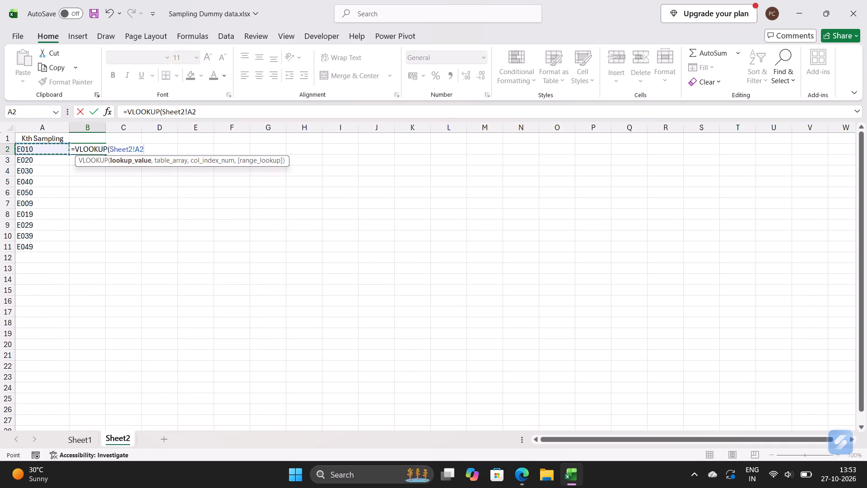
key("comma")
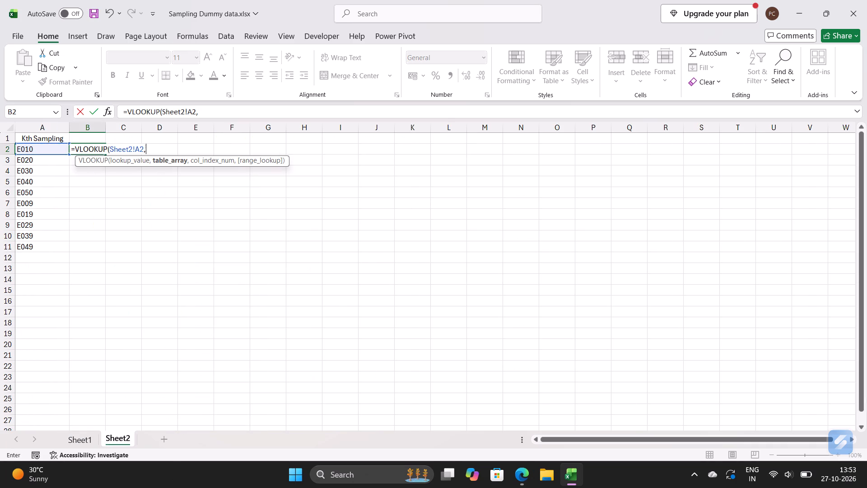
key("BackSpace")
key("BackSpace")
key("BackSpace")
key("BackSpace")
key("BackSpace")
key("BackSpace")
key("BackSpace")
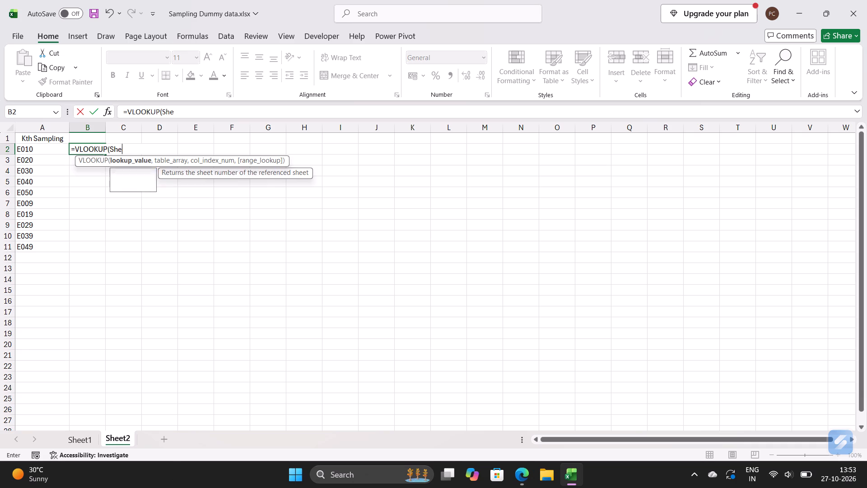
key("BackSpace")
key("BackSpace")
key("BackSpace")
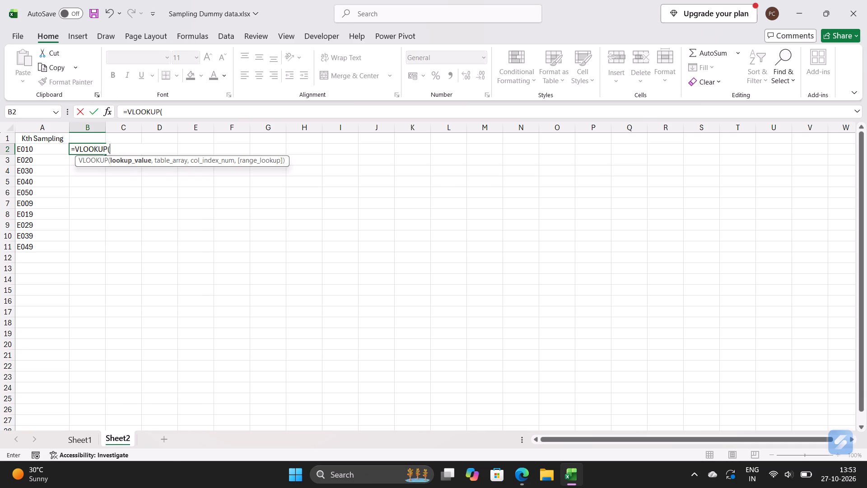
left_click(46, 151)
key("comma")
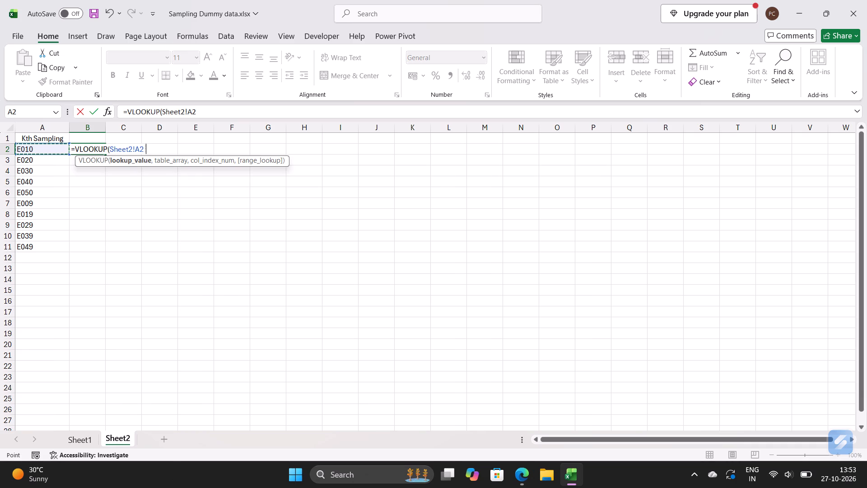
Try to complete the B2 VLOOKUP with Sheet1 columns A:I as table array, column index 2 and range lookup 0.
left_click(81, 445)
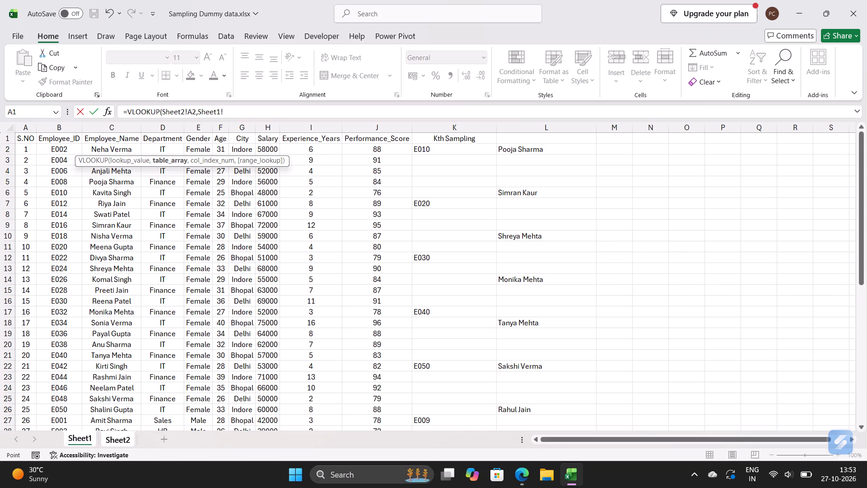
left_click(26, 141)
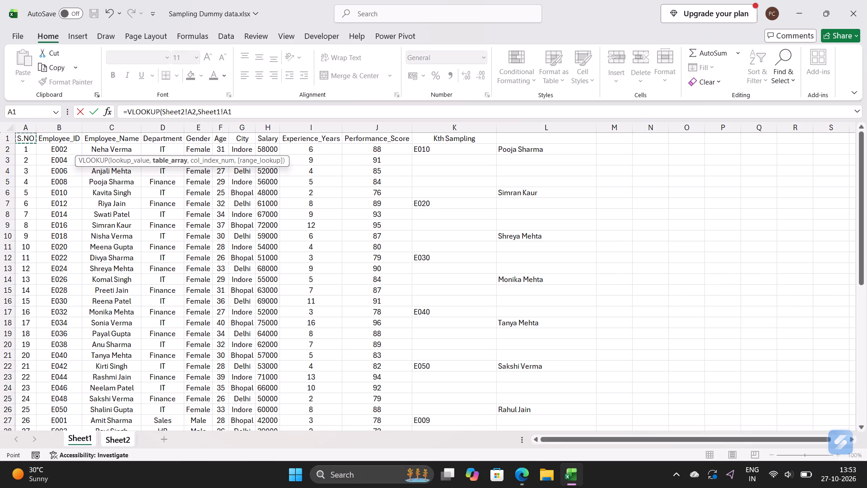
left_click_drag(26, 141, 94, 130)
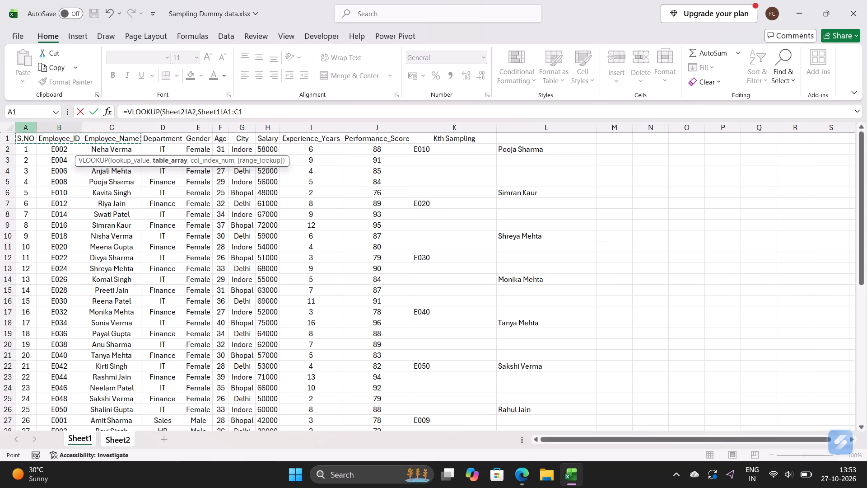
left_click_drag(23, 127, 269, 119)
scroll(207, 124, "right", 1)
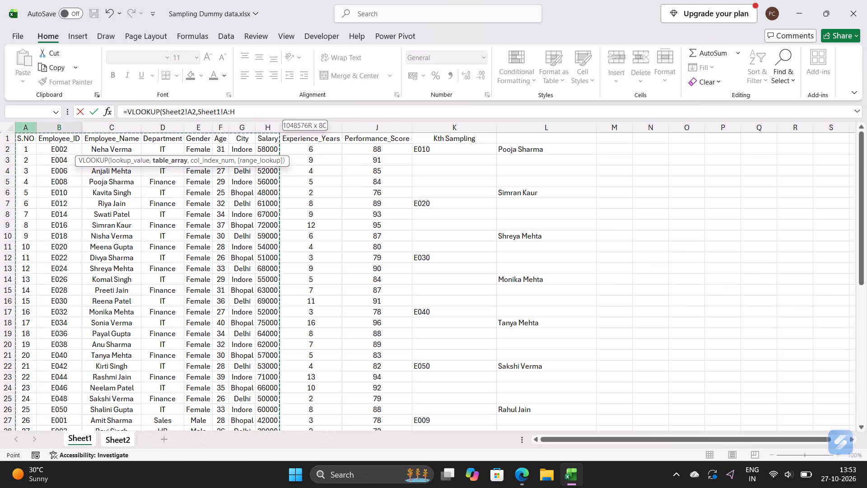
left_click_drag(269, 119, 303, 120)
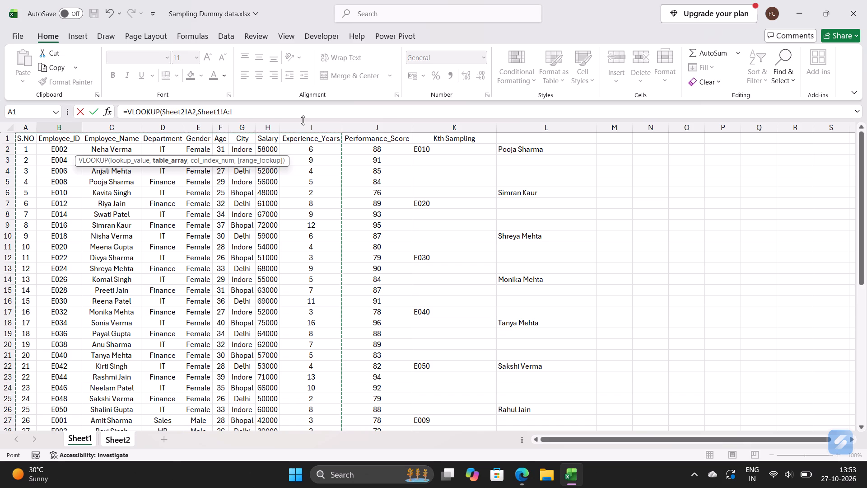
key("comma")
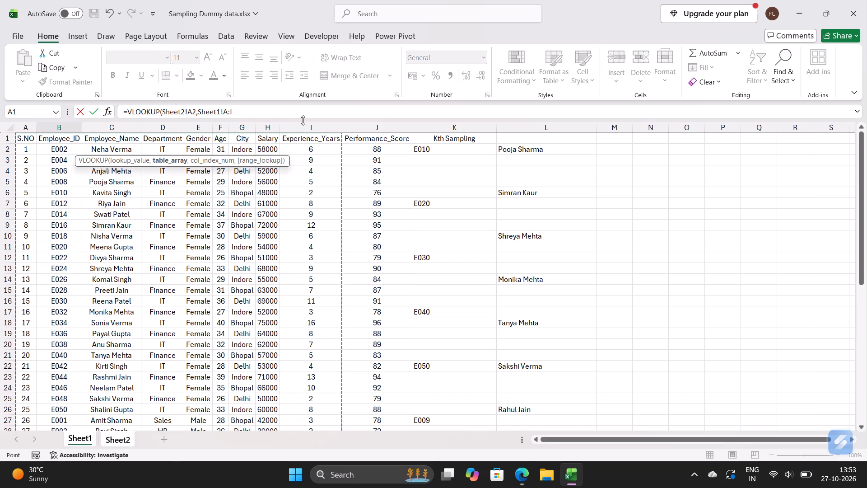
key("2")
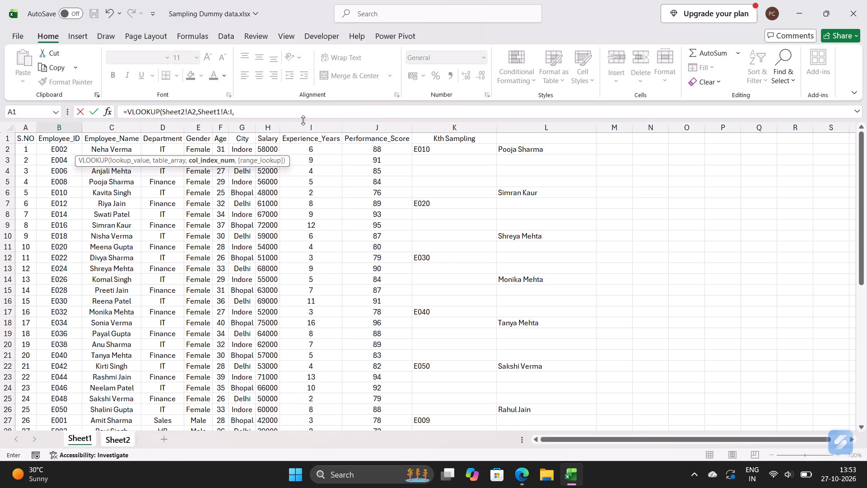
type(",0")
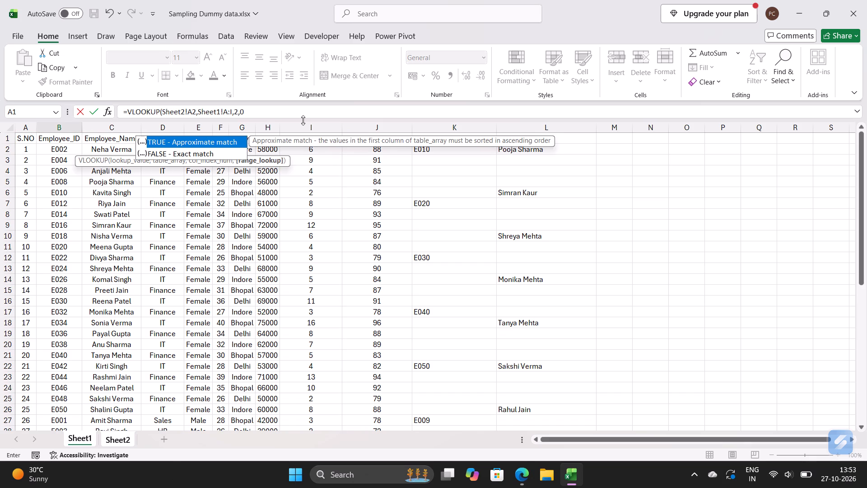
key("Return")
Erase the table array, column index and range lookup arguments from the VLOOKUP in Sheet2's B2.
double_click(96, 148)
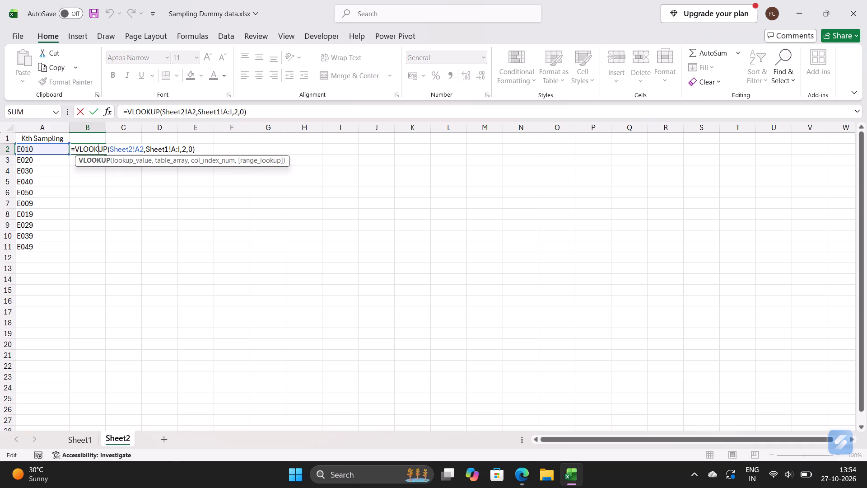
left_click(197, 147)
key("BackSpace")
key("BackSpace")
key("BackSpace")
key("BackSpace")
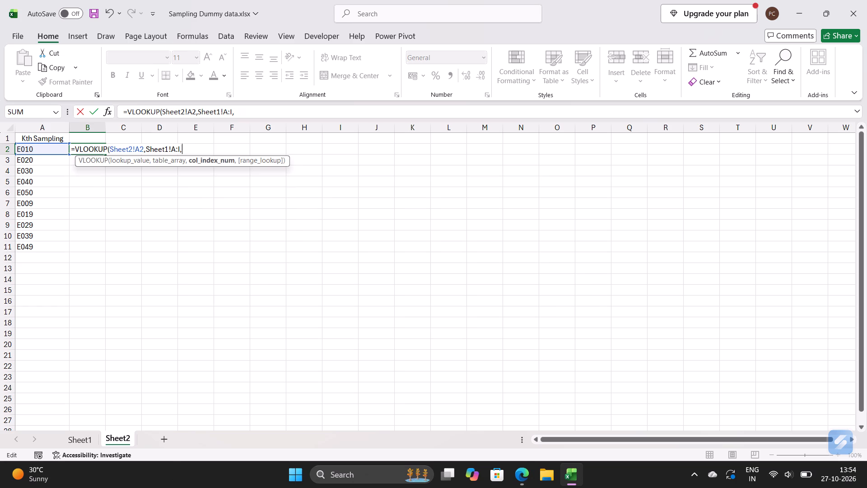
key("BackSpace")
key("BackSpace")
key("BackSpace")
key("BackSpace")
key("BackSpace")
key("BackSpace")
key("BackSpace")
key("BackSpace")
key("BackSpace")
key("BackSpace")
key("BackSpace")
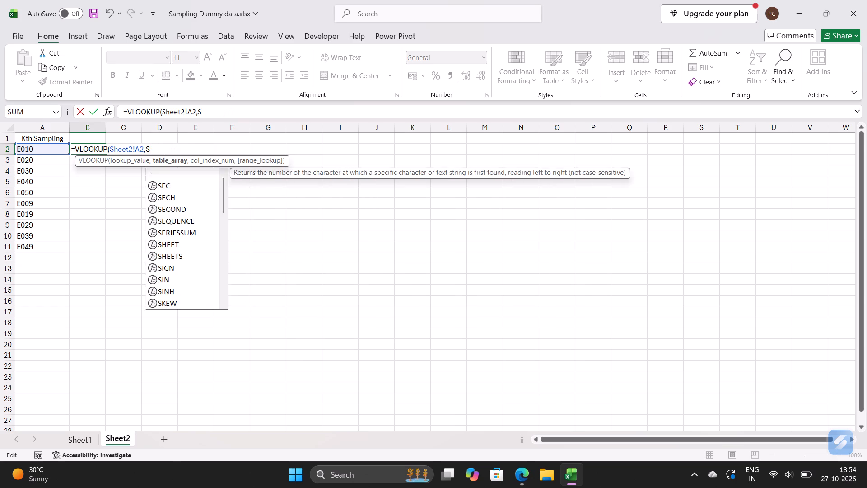
Complete the B2 VLOOKUP with Sheet1 columns B:I as table array, column index 2 and range lookup 0.
left_click(84, 434)
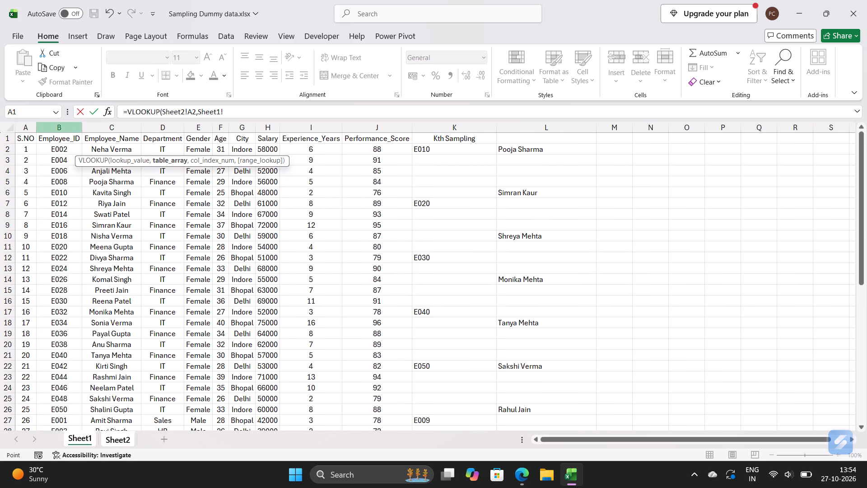
left_click(56, 128)
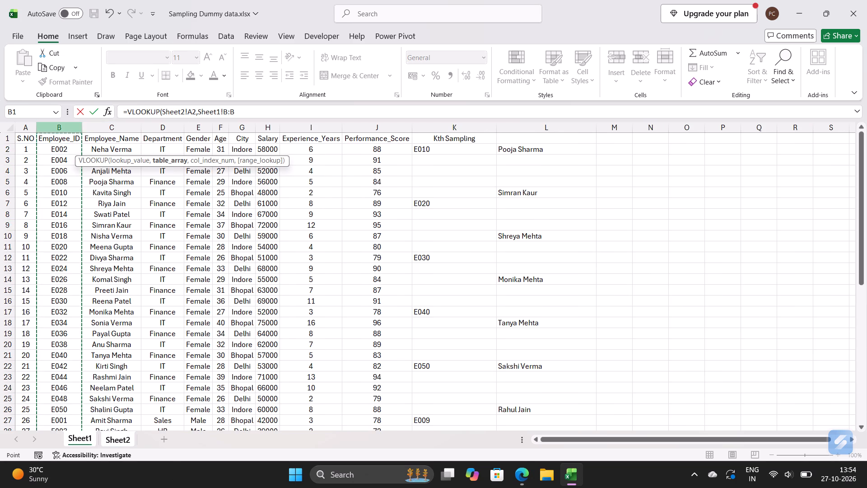
left_click_drag(68, 127, 312, 127)
key("comma")
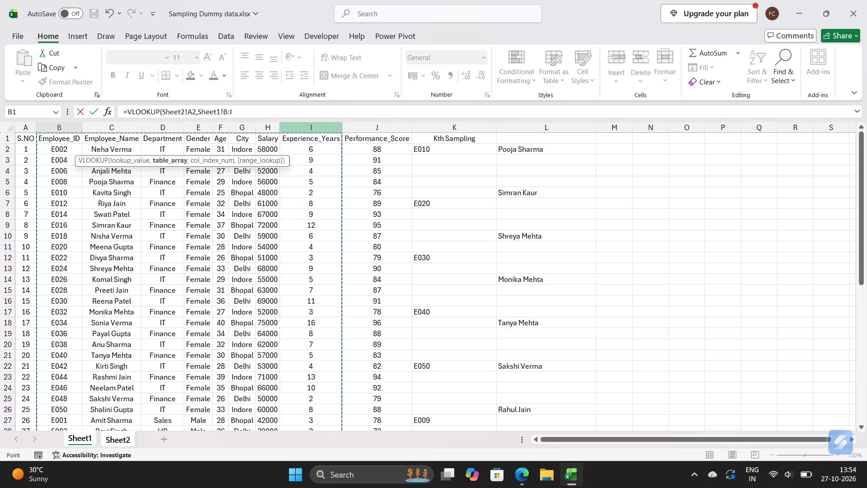
type("2,0")
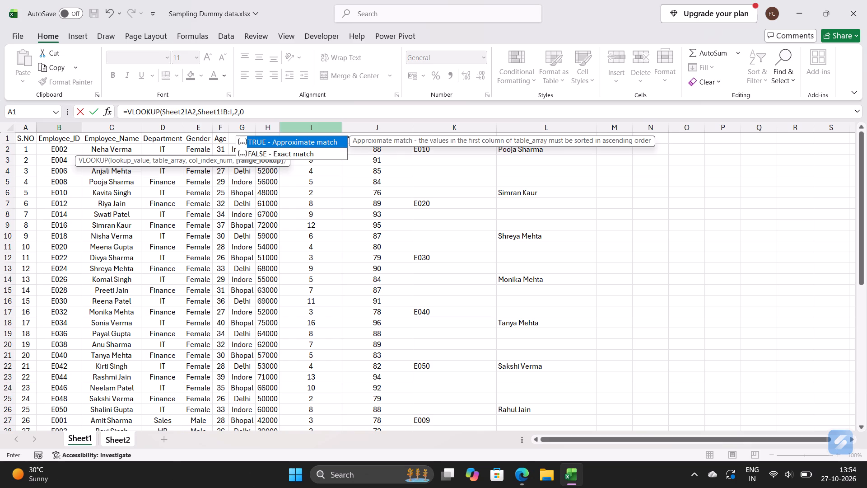
key("Return")
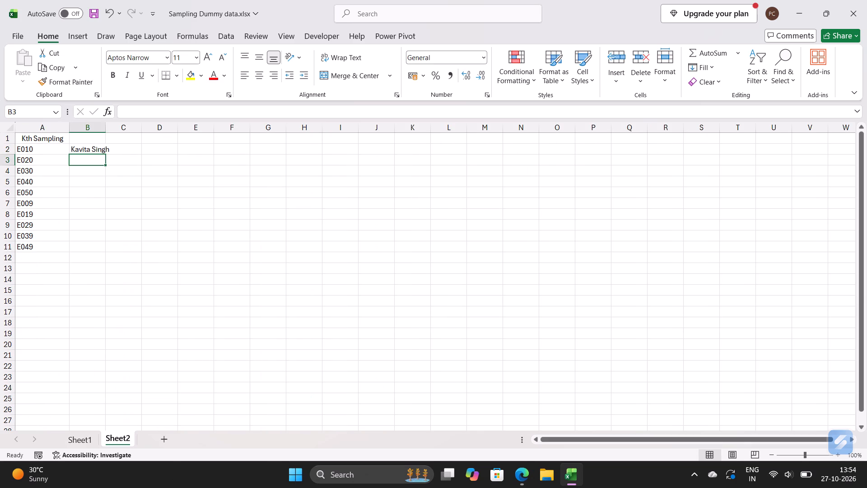
Fill the VLOOKUP formula from B2 down to B11 on Sheet2, alongside the sampled IDs.
left_click(94, 150)
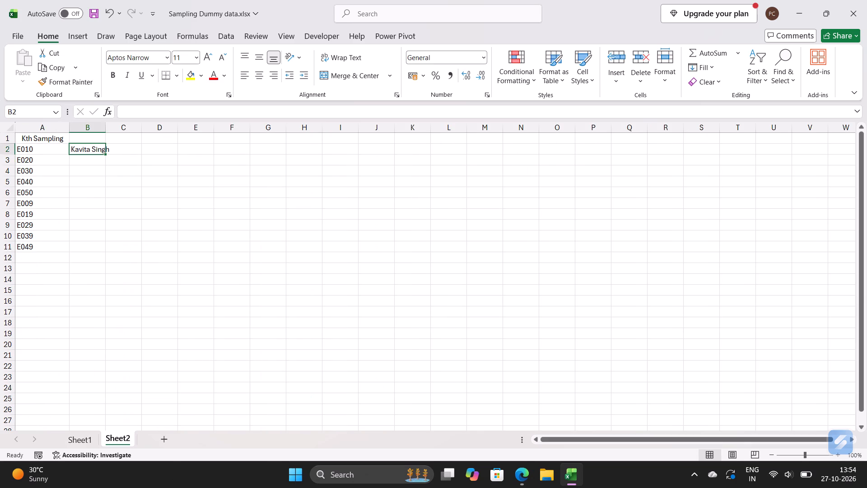
left_click_drag(105, 154, 114, 274)
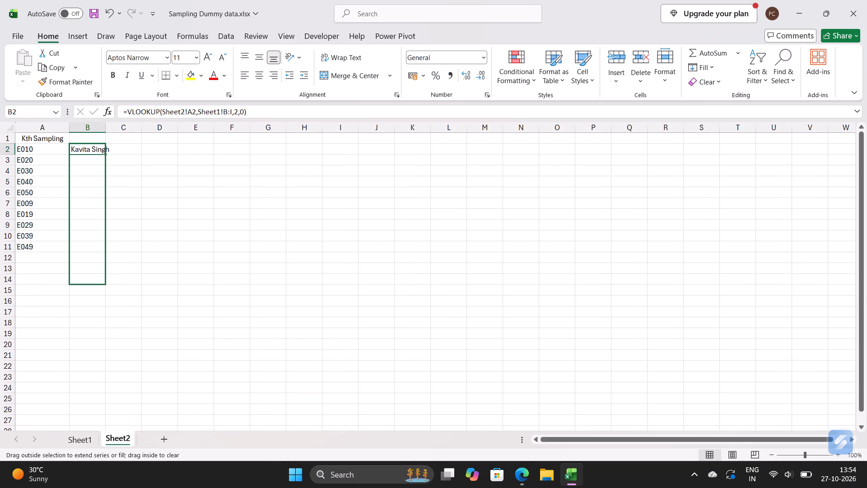
left_click_drag(114, 274, 110, 253)
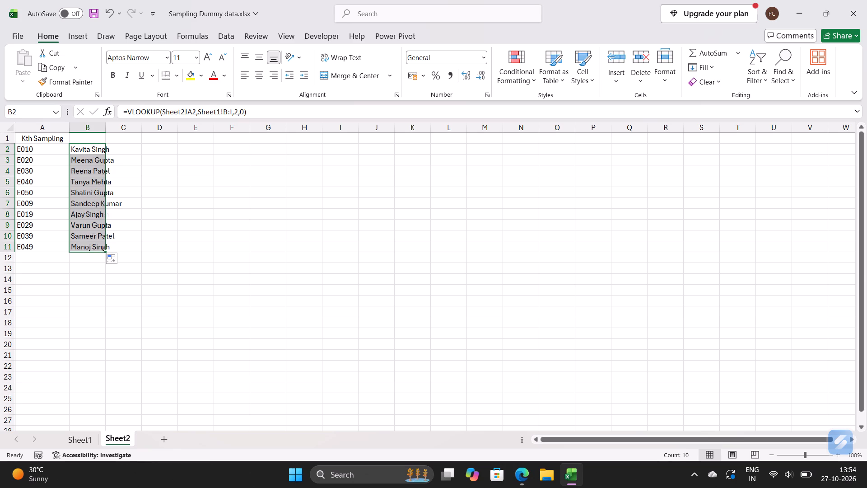
Fill the VLOOKUP formula from B2 across to G2 and extend that row of formulas down to row 11.
left_click(103, 146)
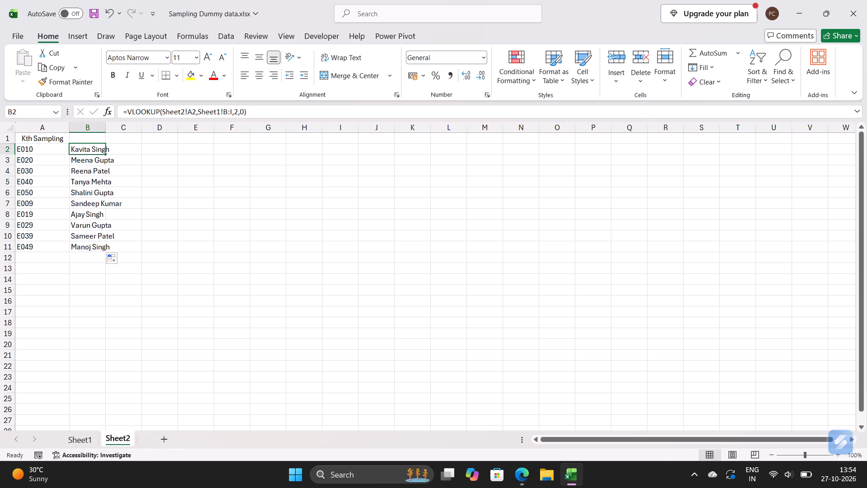
left_click_drag(105, 155, 285, 159)
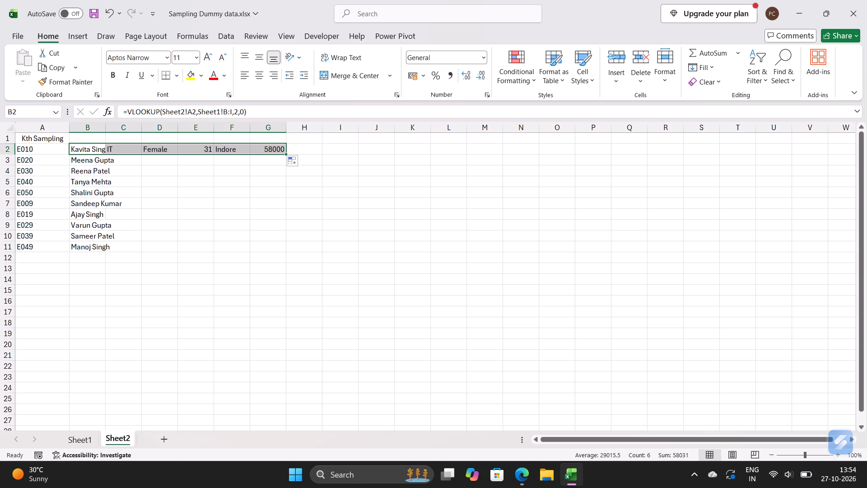
left_click_drag(285, 154, 286, 249)
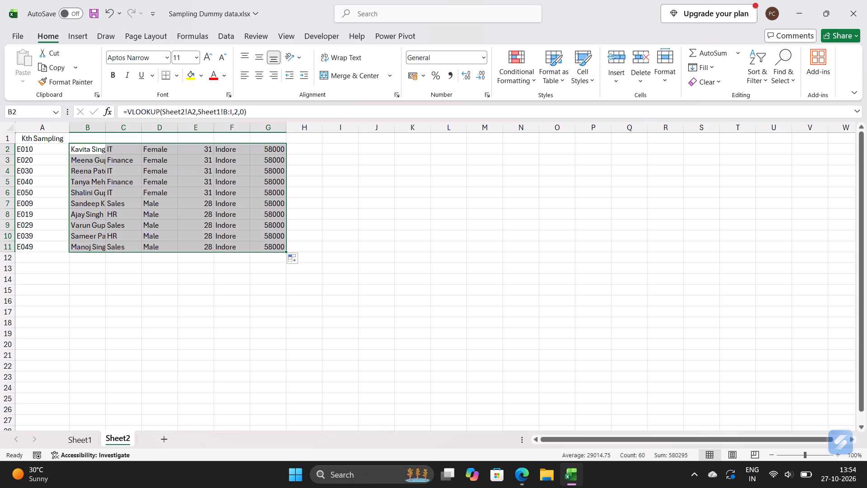
Widen column B on Sheet2 to fit the full employee names.
left_click_drag(106, 124, 140, 123)
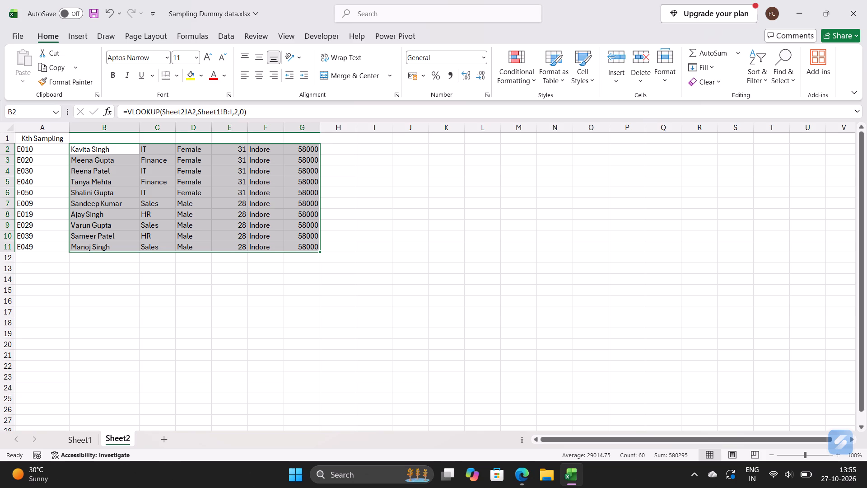
left_click(390, 291)
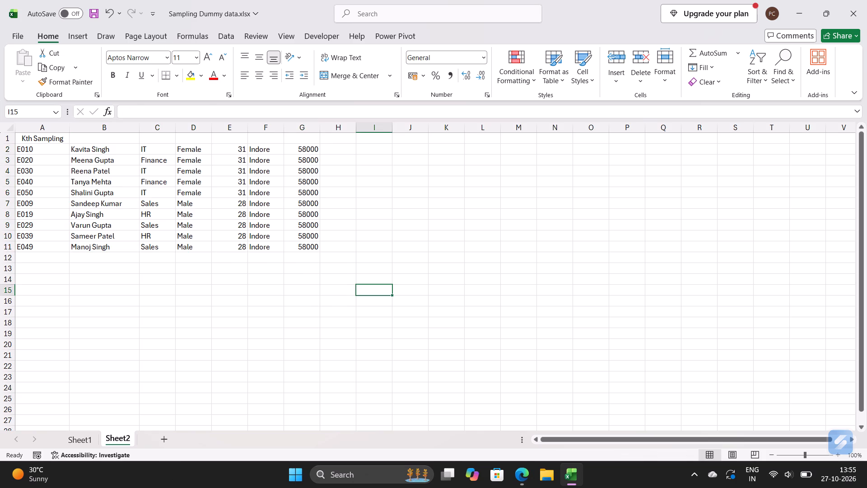
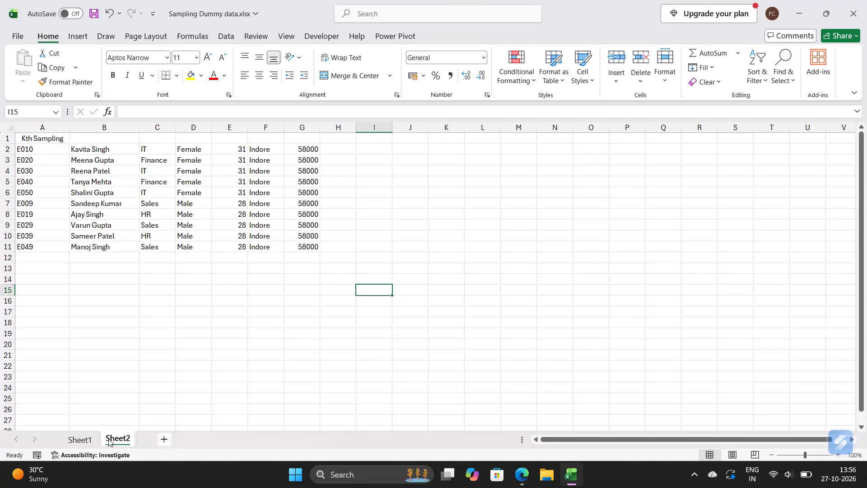
Turn on AutoFilter for the header row of the employee data on Sheet1.
left_click(88, 436)
left_click(202, 129)
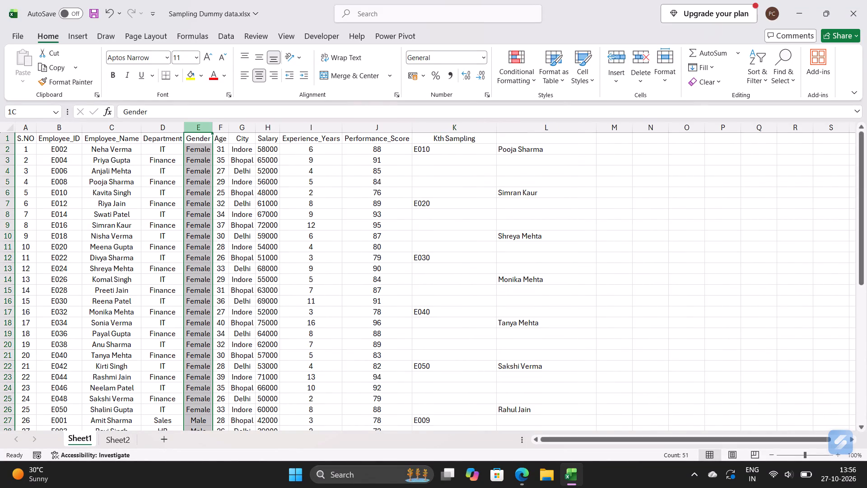
left_click(238, 131)
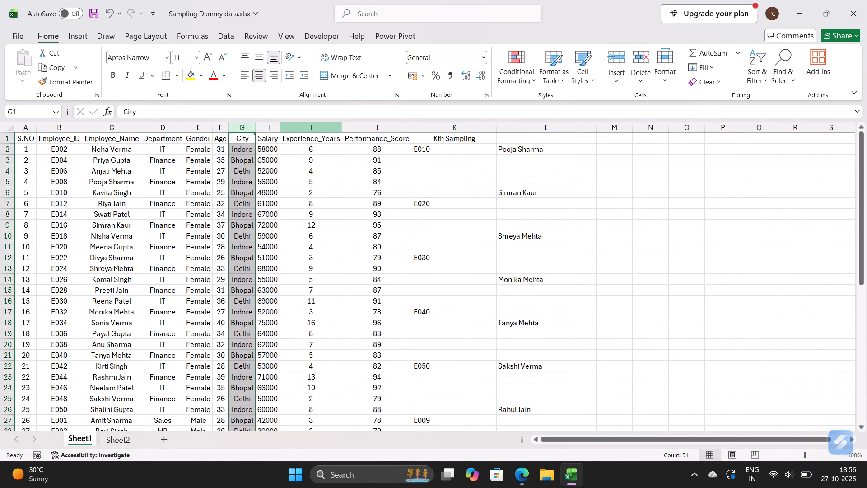
left_click(386, 185)
left_click(398, 142)
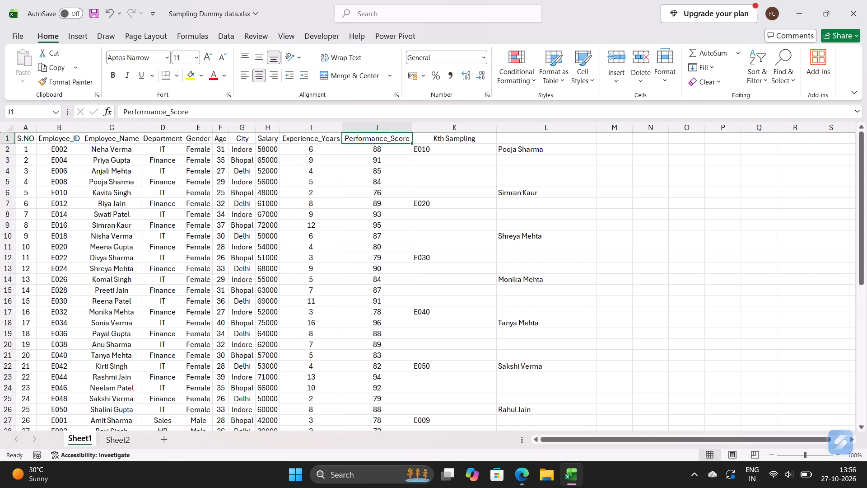
left_click(167, 127)
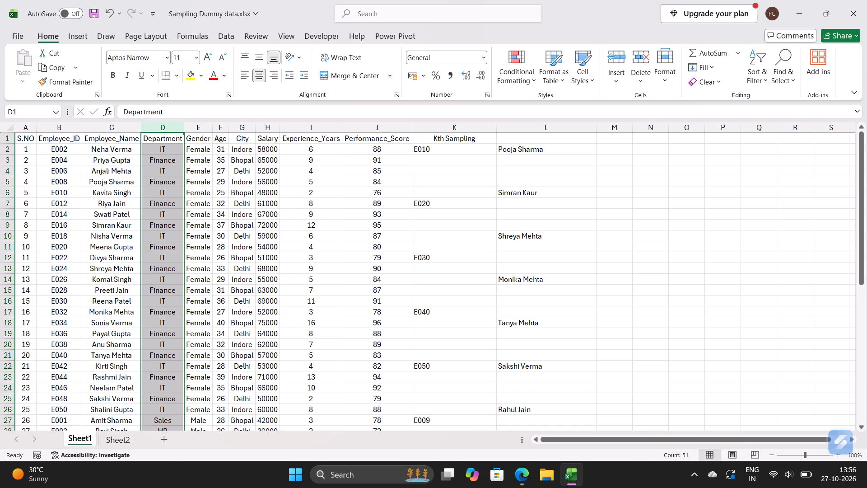
left_click(367, 139)
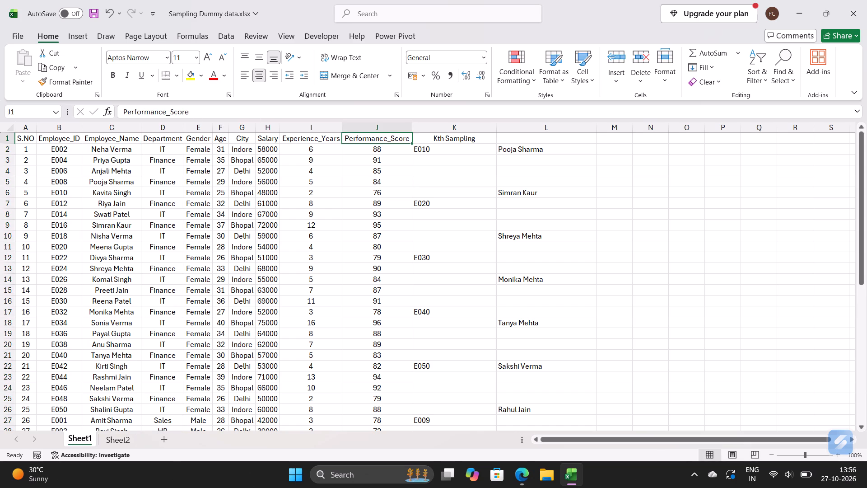
type("dff")
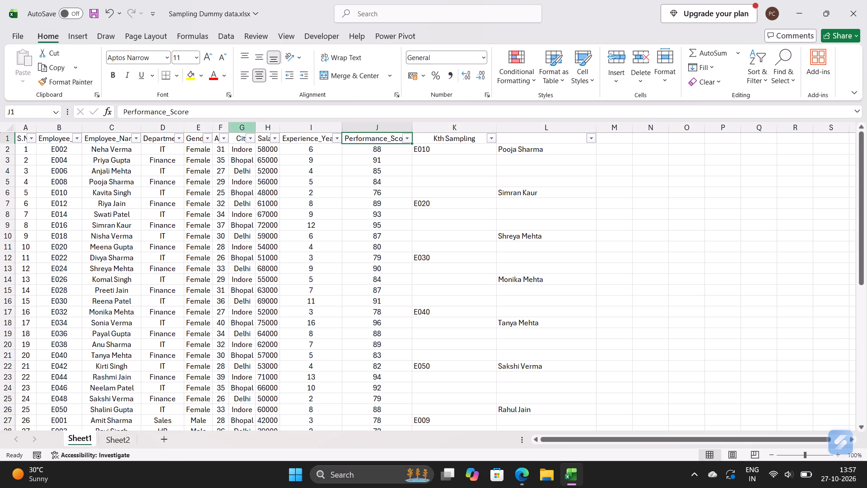
Open the filter options for the Gender column on Sheet1.
left_click(202, 128)
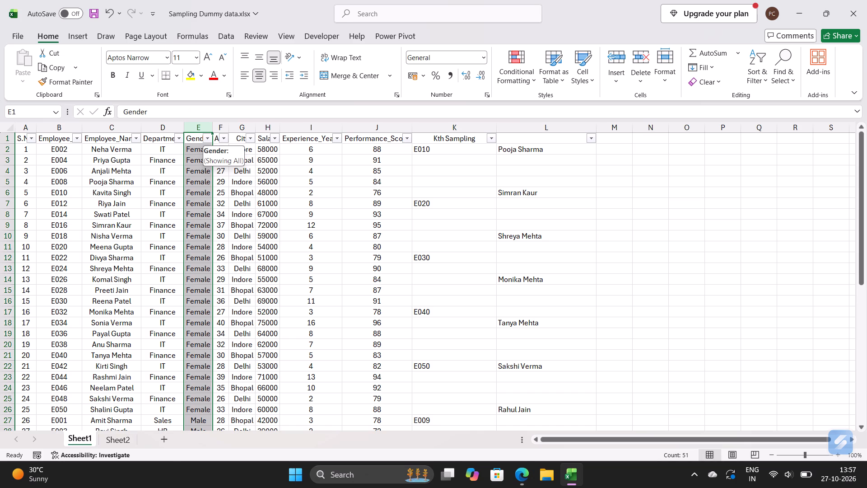
left_click(207, 138)
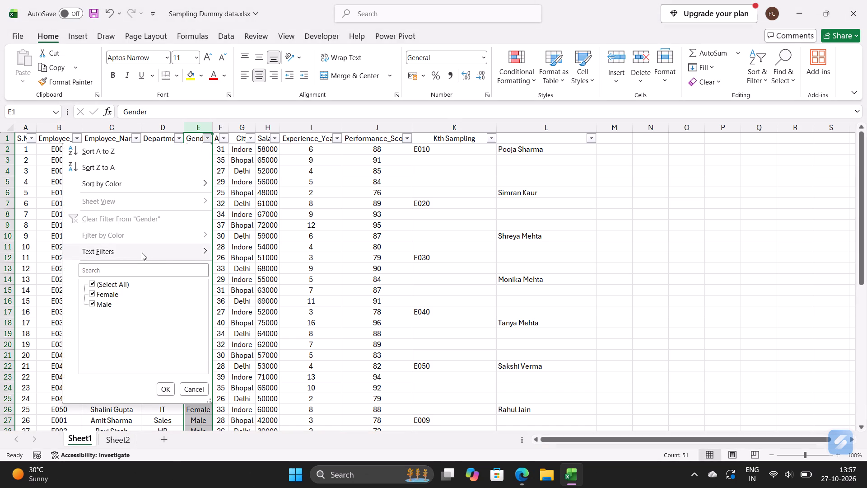
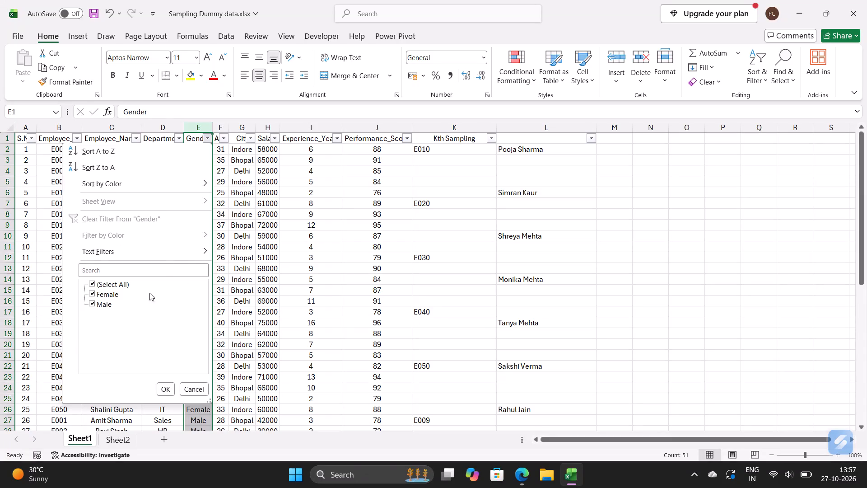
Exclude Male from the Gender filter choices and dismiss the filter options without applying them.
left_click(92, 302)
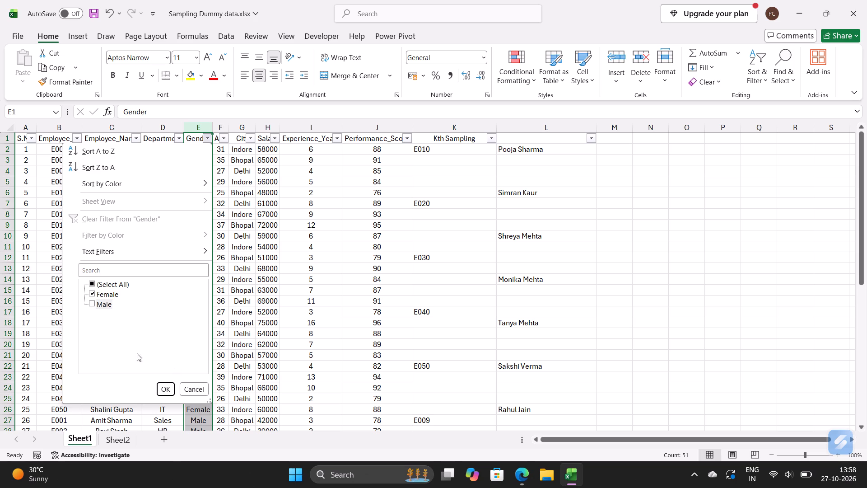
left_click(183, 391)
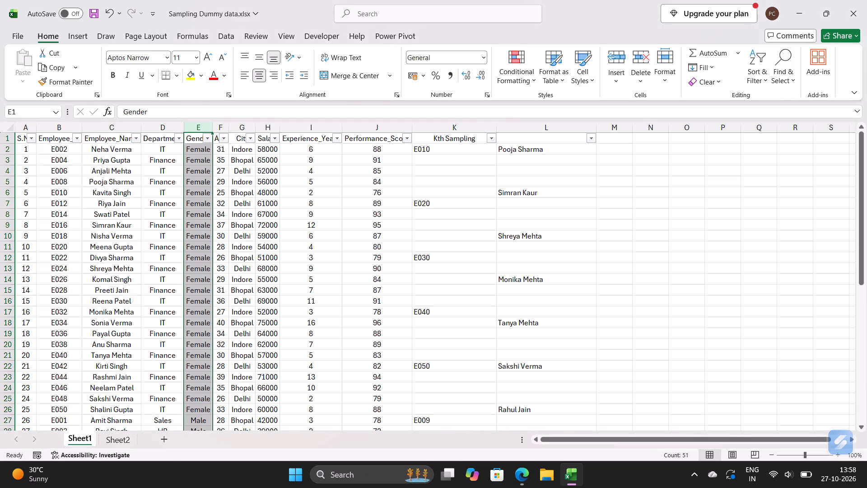
Examine the employee records on Sheet1 across the Female and Male groups, along with the Kth Sampling columns.
left_click(122, 353)
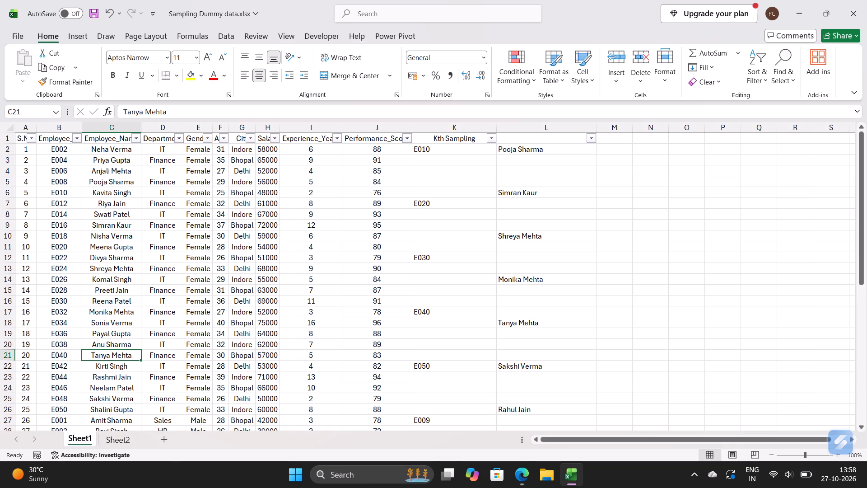
scroll(122, 353, "down", 8)
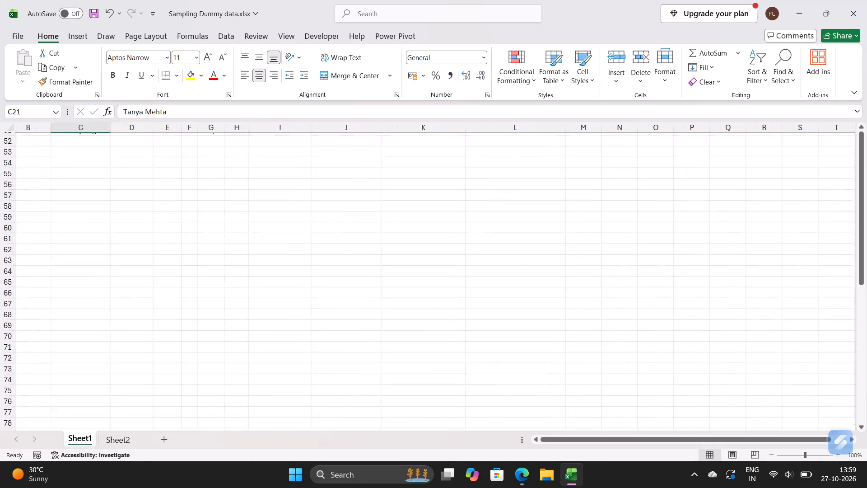
scroll(122, 353, "right", 4)
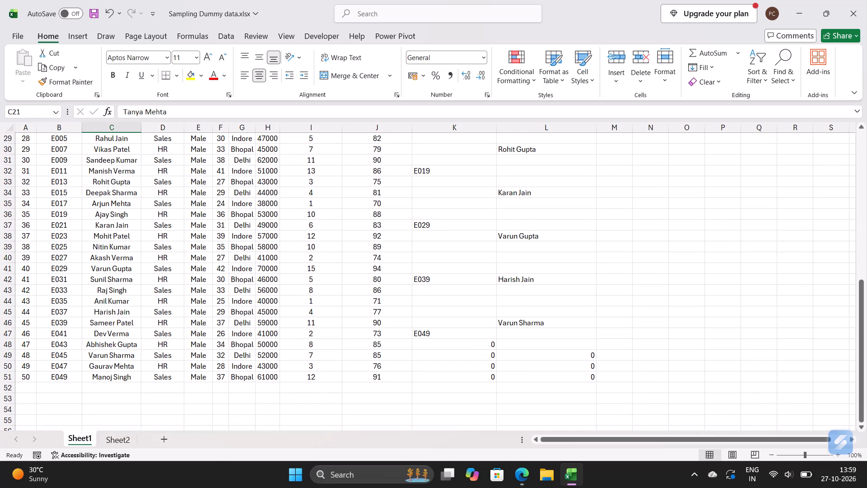
scroll(122, 353, "up", 5)
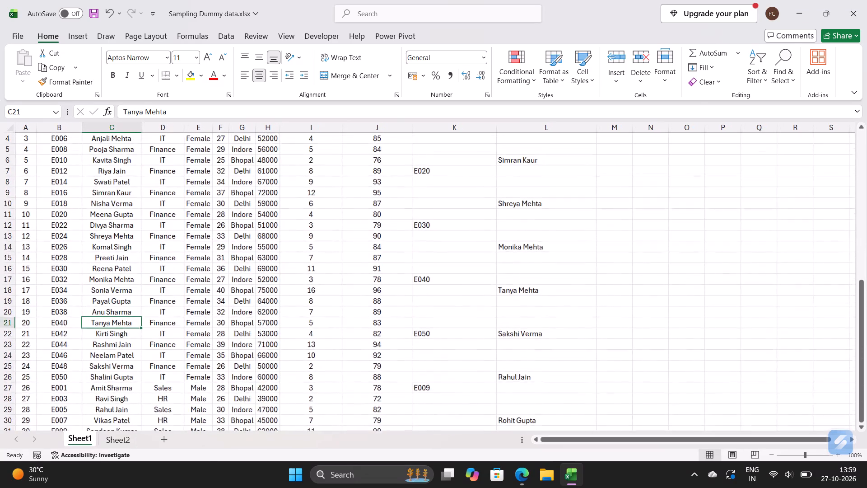
scroll(122, 353, "up", 2)
scroll(122, 353, "down", 2)
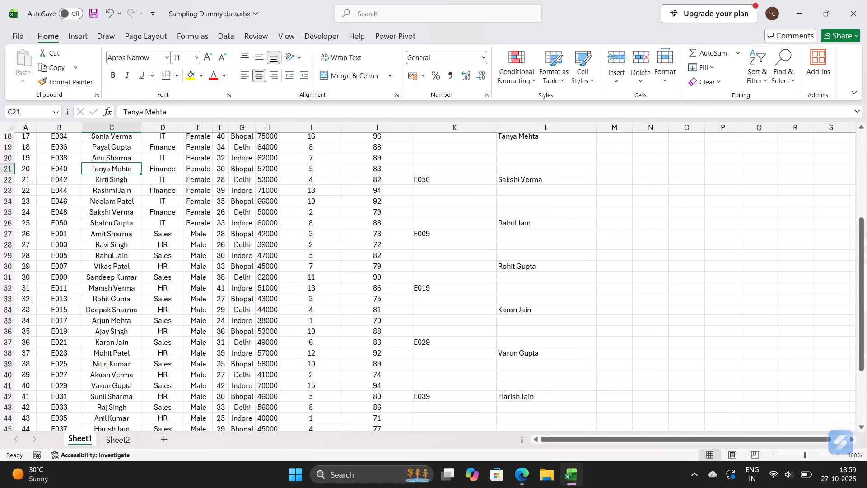
scroll(122, 353, "down", 1)
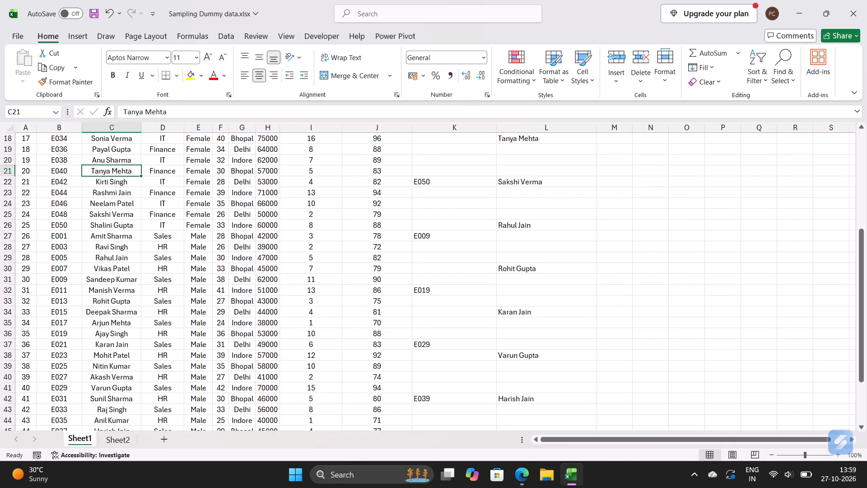
scroll(122, 353, "up", 4)
scroll(122, 353, "down", 4)
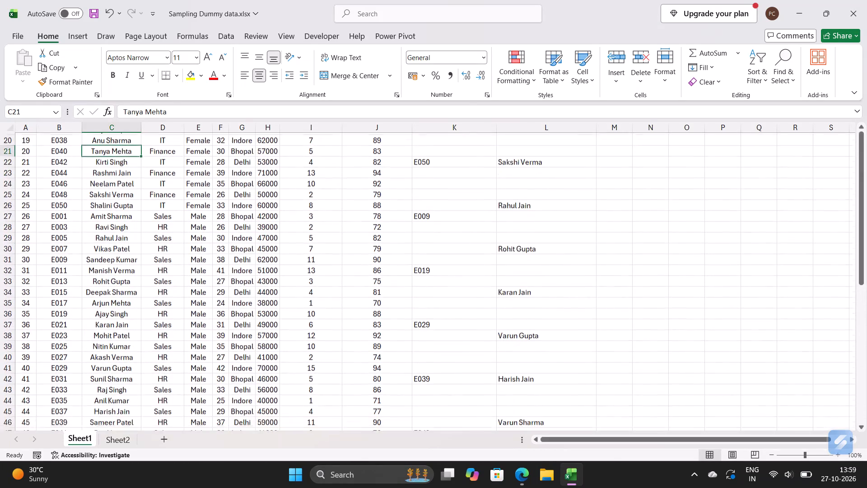
scroll(122, 350, "down", 2)
scroll(123, 334, "up", 2)
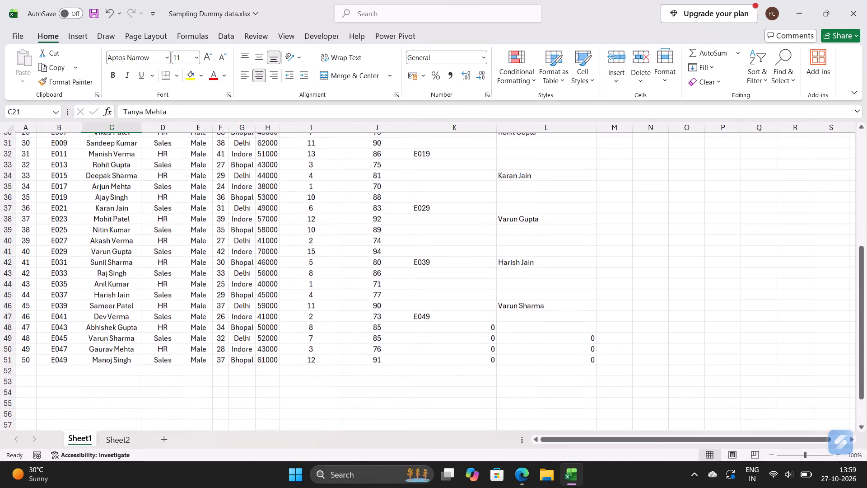
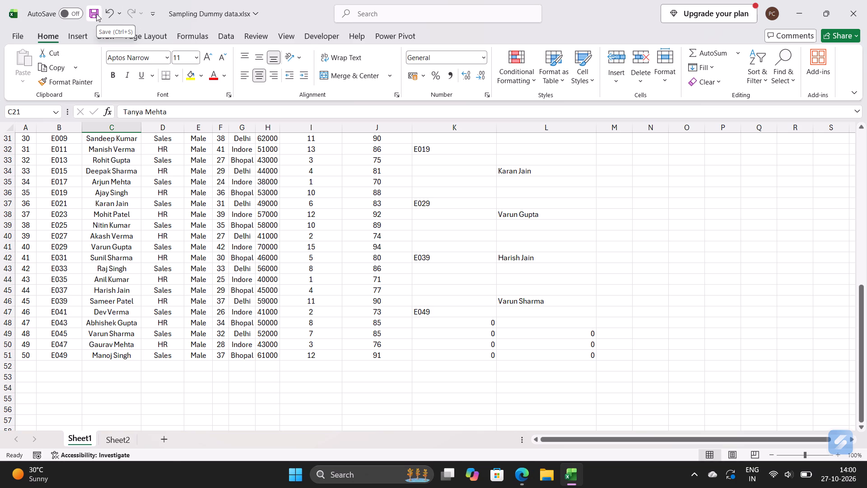
Save the Sampling Dummy data workbook with its current changes.
left_click(97, 12)
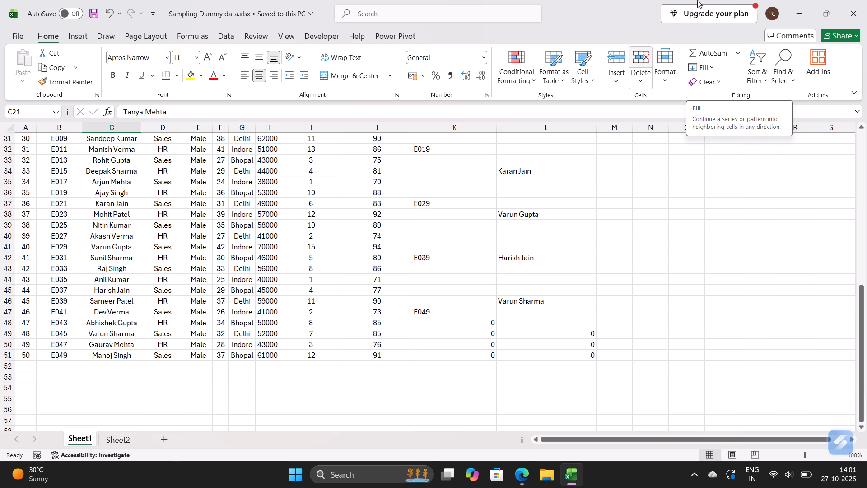
Close the Sampling Dummy data workbook and the Microsoft Edge browser window, leaving only the desktop.
left_click(866, 0)
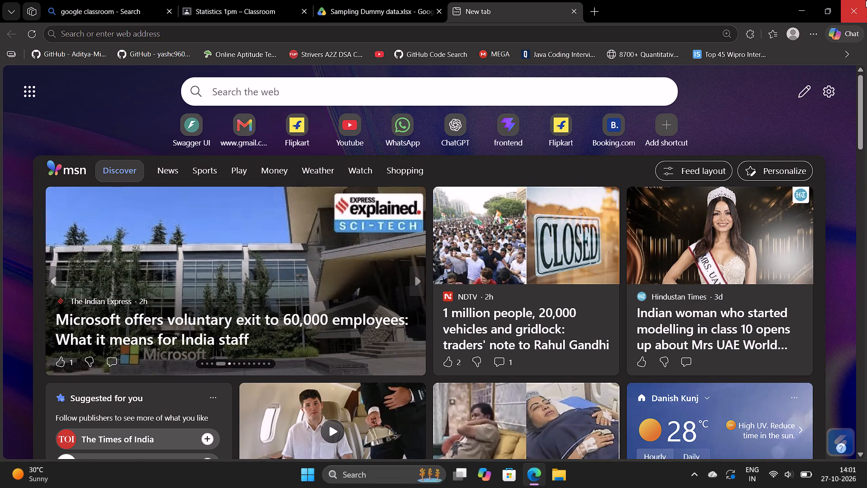
left_click(866, 0)
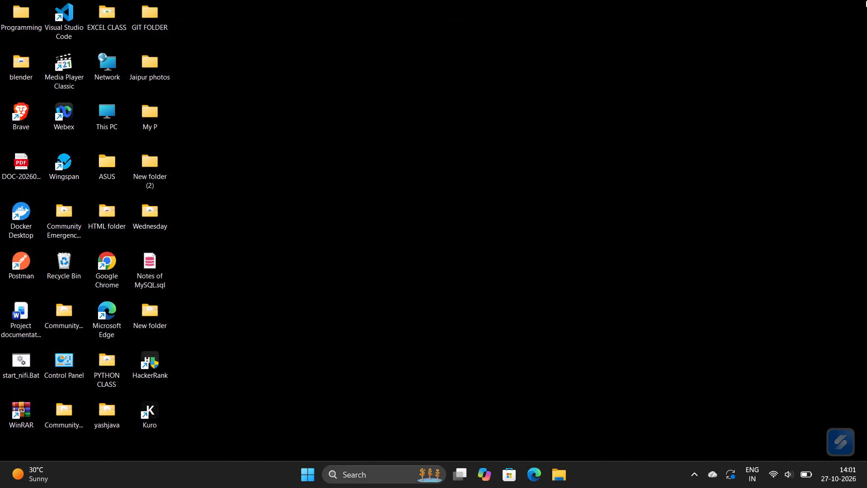
Shut down the Windows computer from the desktop, using the Shut down option.
key("alt+F4")
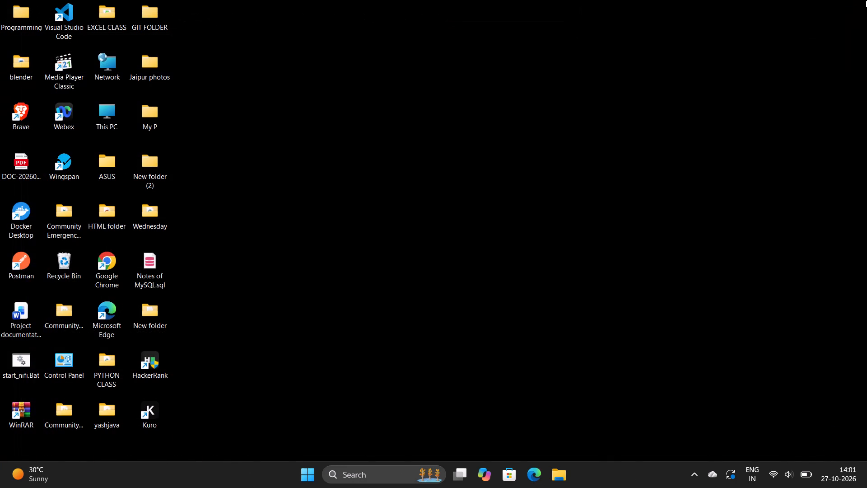
key("alt+F4")
key("Return")
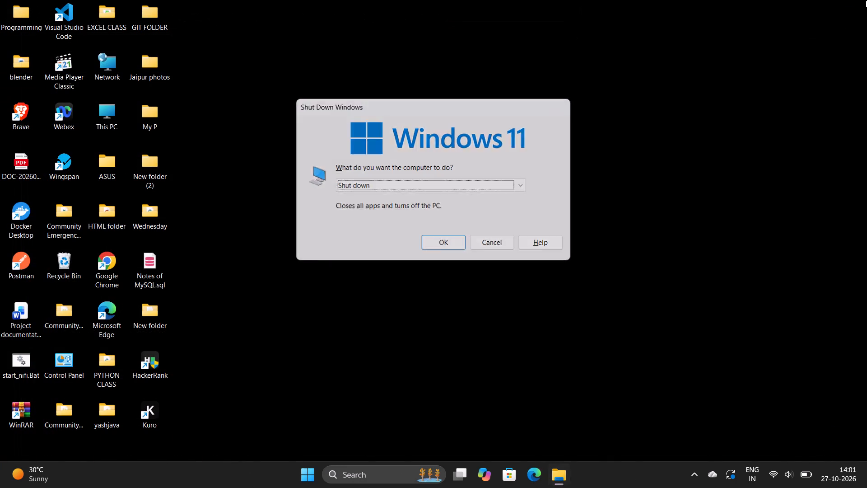